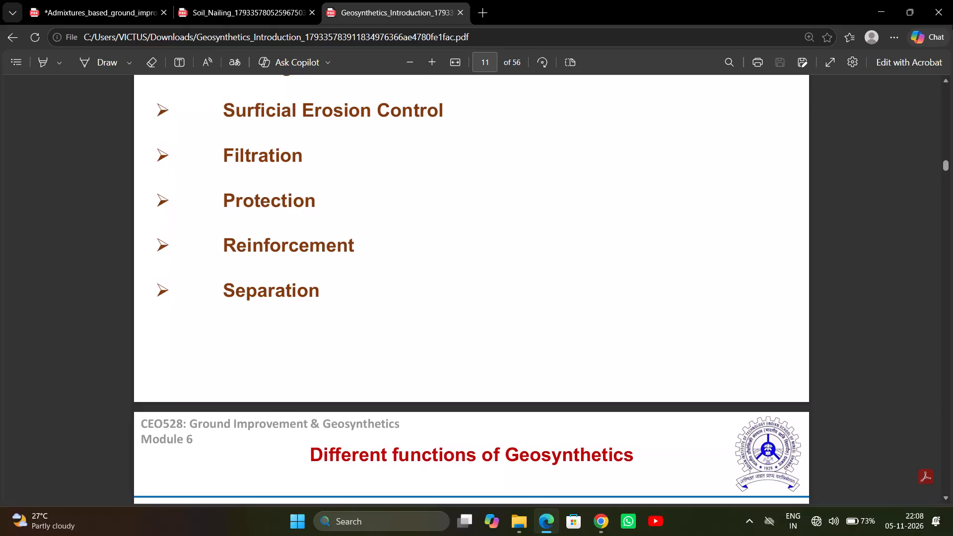
pyautogui.click(932, 24)
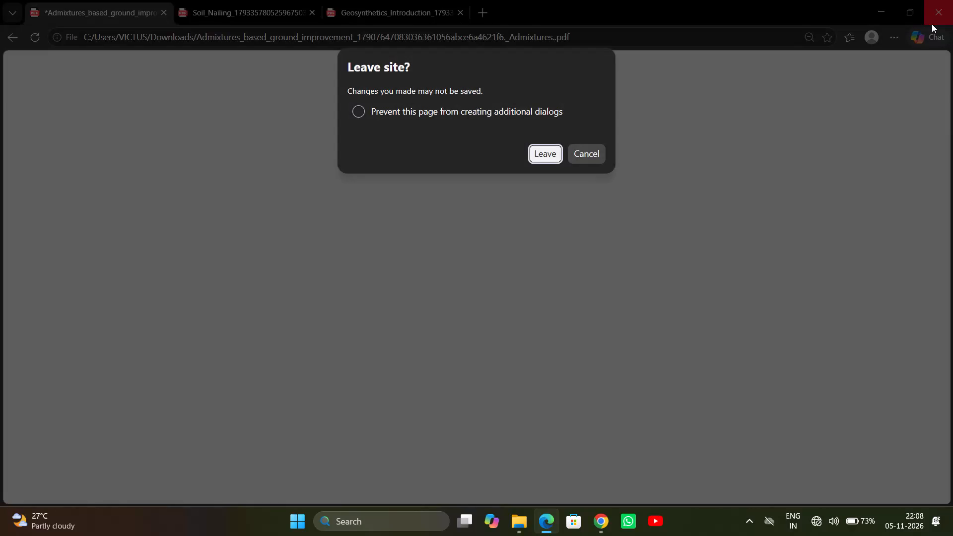
pyautogui.click(560, 147)
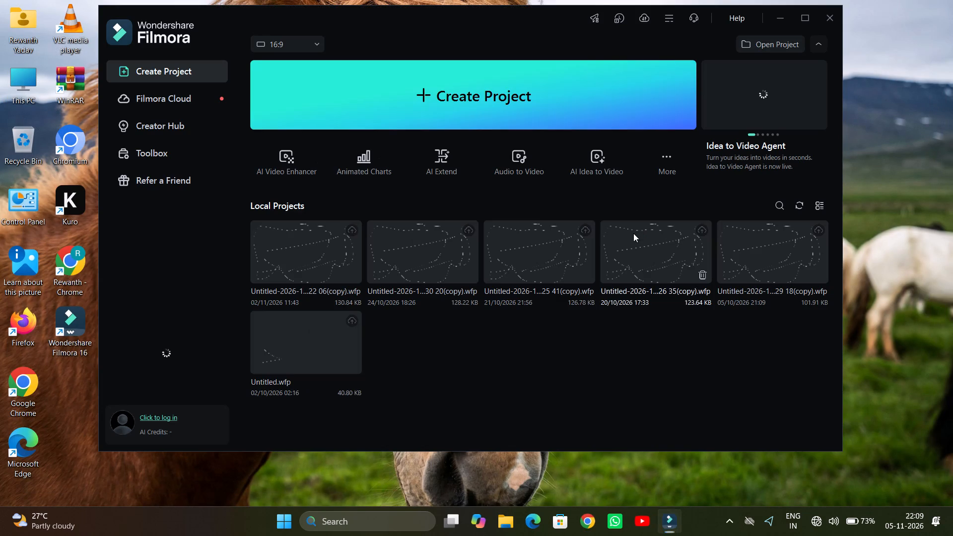
pyautogui.doubleClick(314, 254)
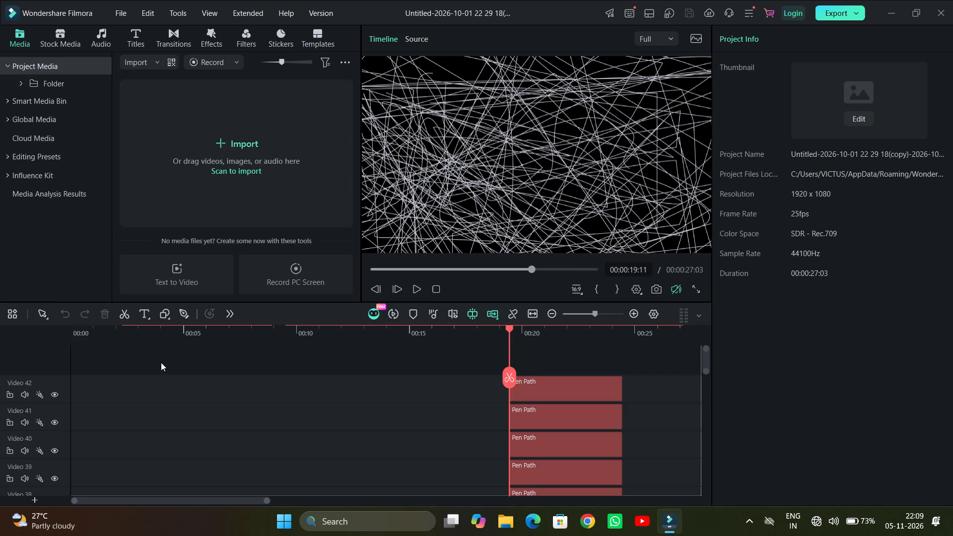
# Mark an in-to-out range on the timeline around the playhead, from about 17 to 22 seconds.
pyautogui.press('x')
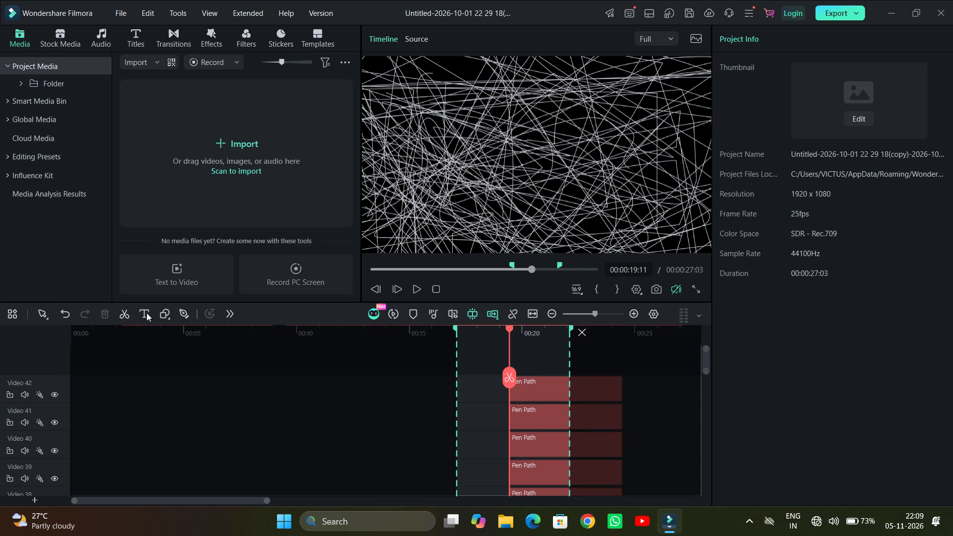
# Start a new pen path with the Pen tool, running across the frame's top, down its right side and back to the lower left.
pyautogui.click(186, 310)
pyautogui.click(433, 115)
pyautogui.click(490, 108)
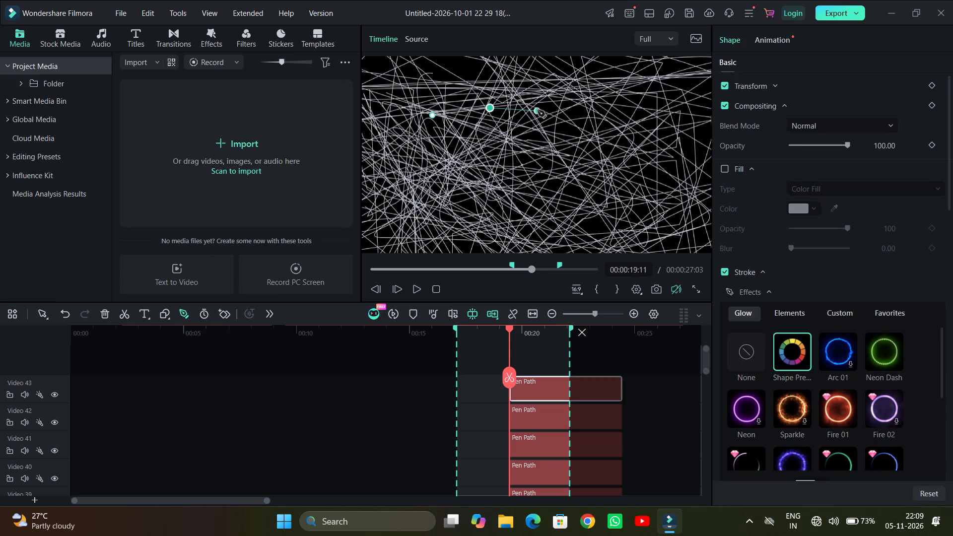
pyautogui.click(538, 108)
pyautogui.click(606, 98)
pyautogui.click(641, 110)
pyautogui.click(648, 158)
pyautogui.moveTo(643, 186); pyautogui.dragTo(610, 200)
pyautogui.moveTo(449, 214); pyautogui.dragTo(429, 213)
pyautogui.click(389, 195)
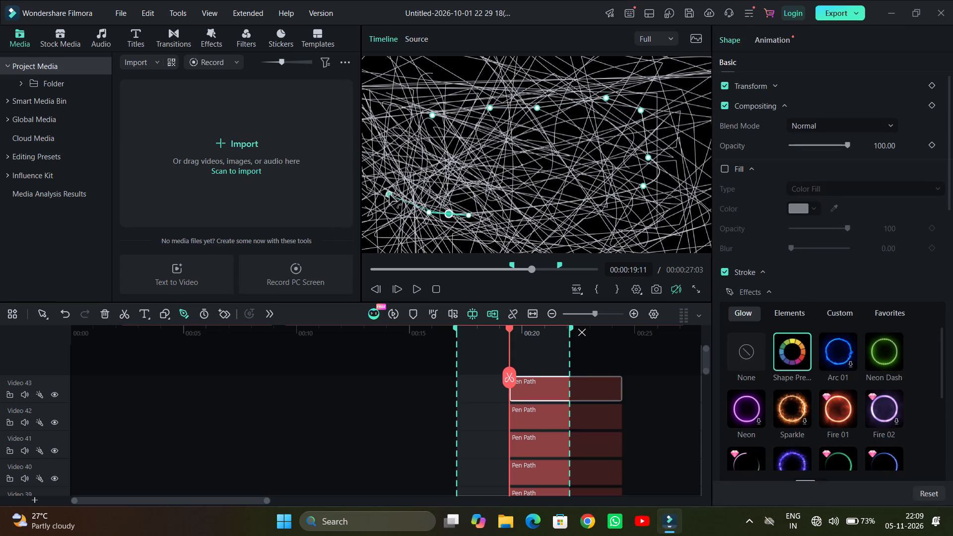
# Continue the pen path with points across the middle of the frame to the right, ending near the bottom centre.
pyautogui.click(447, 155)
pyautogui.click(537, 149)
pyautogui.click(575, 150)
pyautogui.click(618, 130)
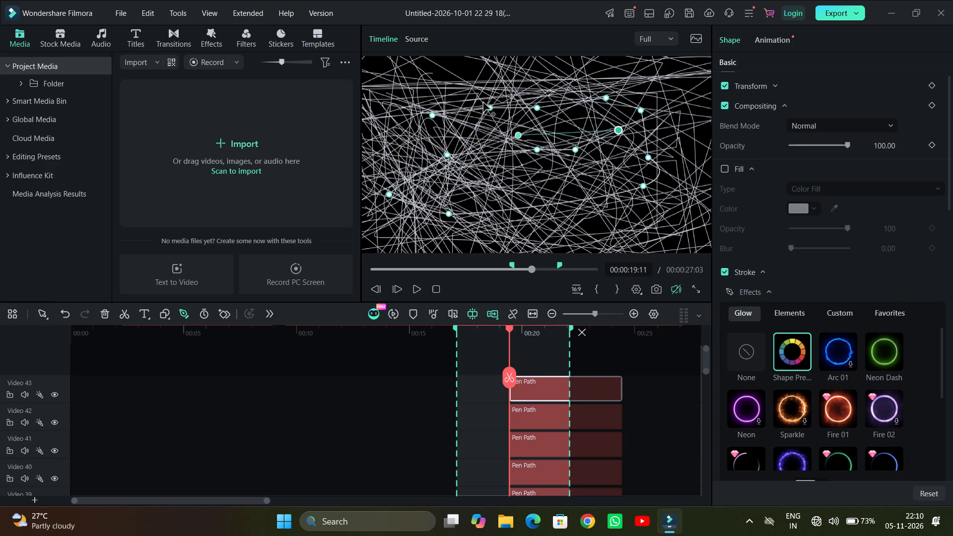
pyautogui.click(508, 210)
pyautogui.click(545, 176)
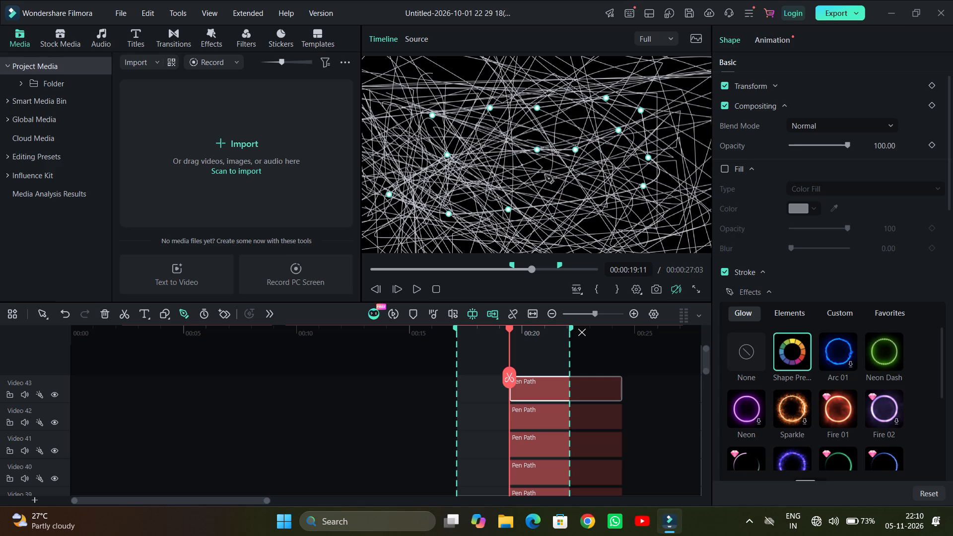
# Reshape the pen path by moving its anchor just right of the frame's centre up to near the top centre.
pyautogui.moveTo(574, 144); pyautogui.dragTo(572, 174)
pyautogui.moveTo(575, 148); pyautogui.dragTo(548, 193)
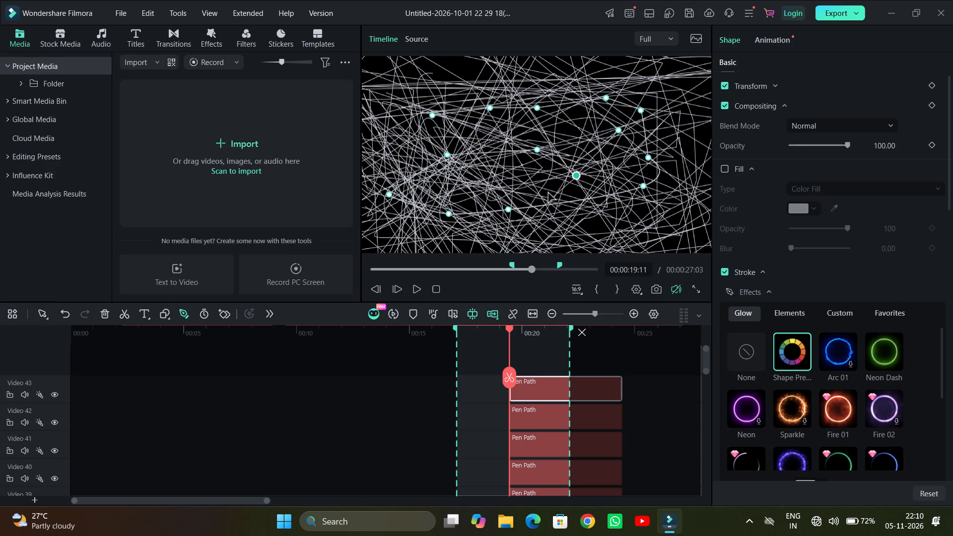
pyautogui.moveTo(548, 193); pyautogui.dragTo(116, 214)
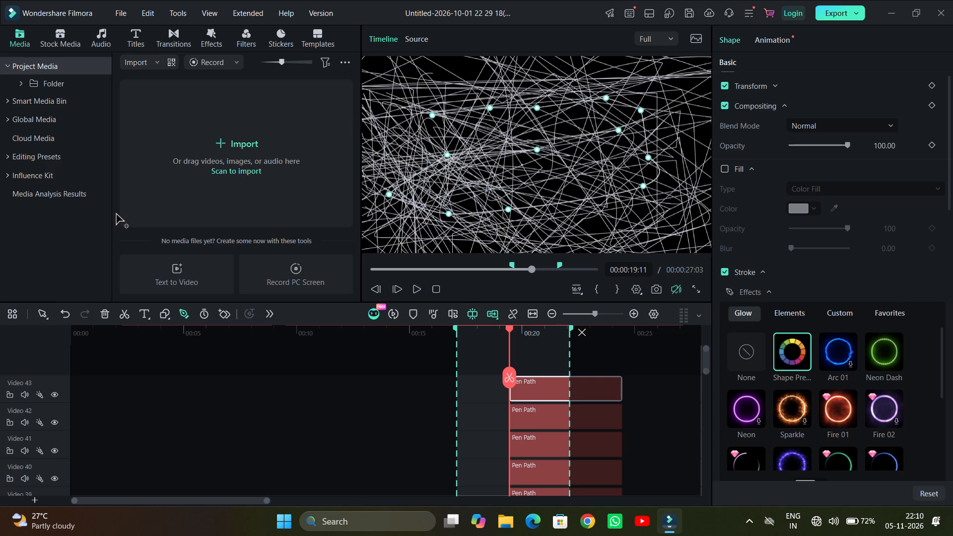
pyautogui.moveTo(116, 214); pyautogui.dragTo(231, 198)
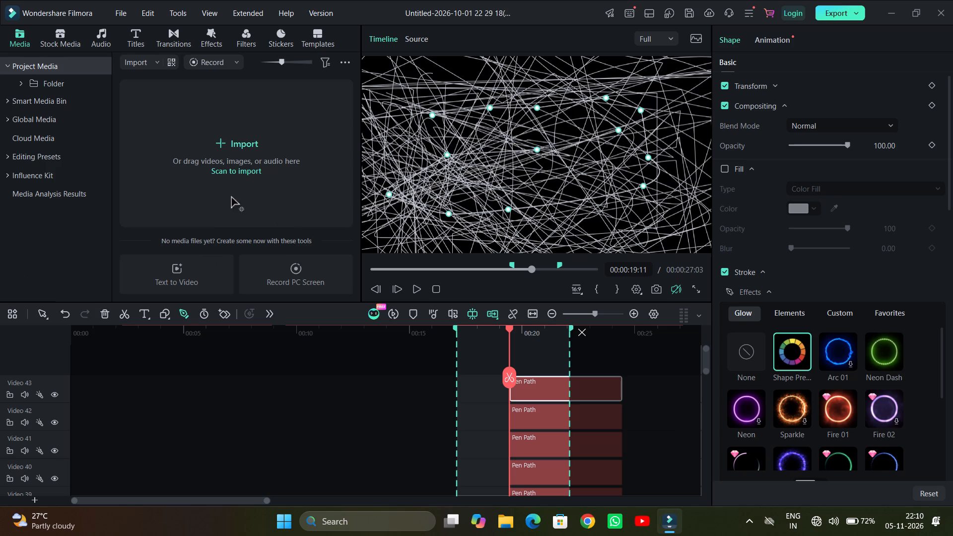
pyautogui.moveTo(231, 198); pyautogui.dragTo(533, 152)
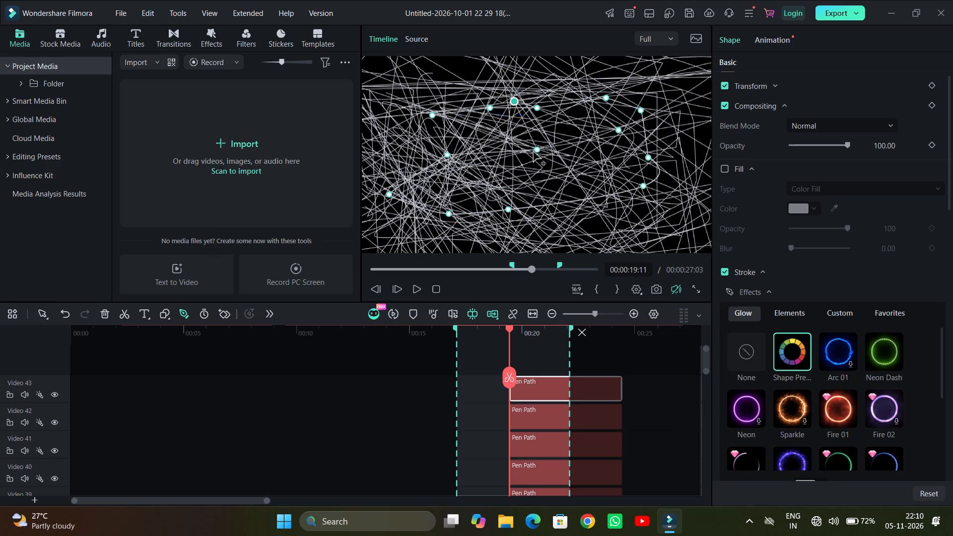
pyautogui.moveTo(533, 152); pyautogui.dragTo(433, 211)
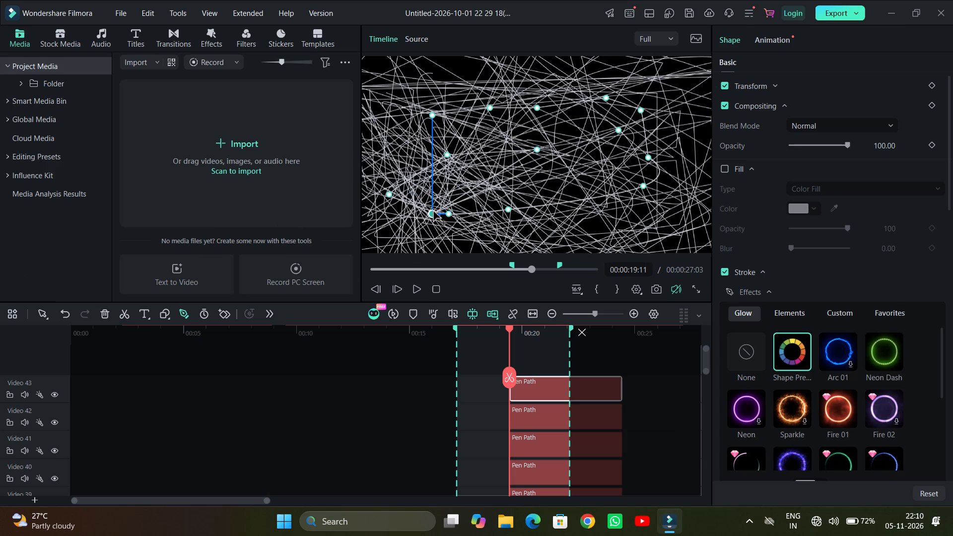
pyautogui.moveTo(433, 211); pyautogui.dragTo(356, 117)
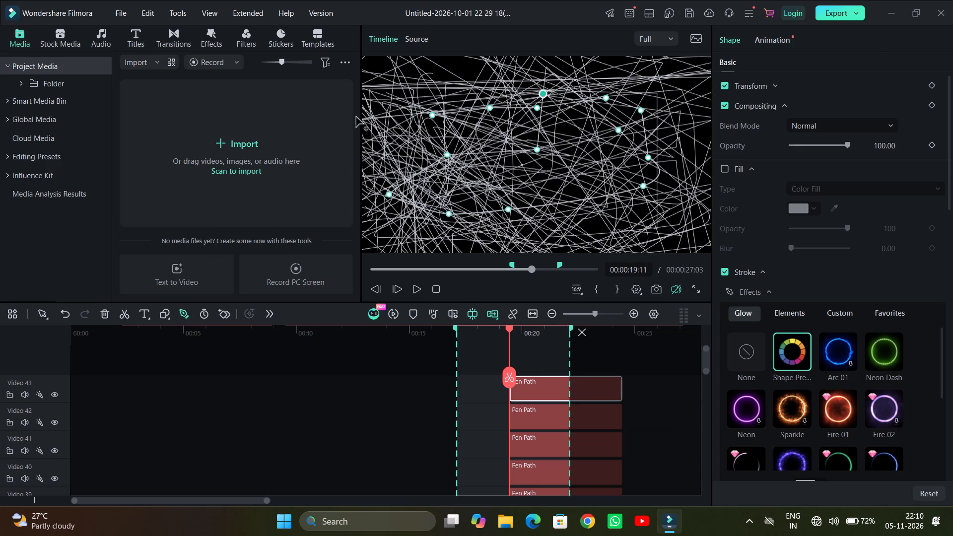
pyautogui.moveTo(356, 117); pyautogui.dragTo(508, 91)
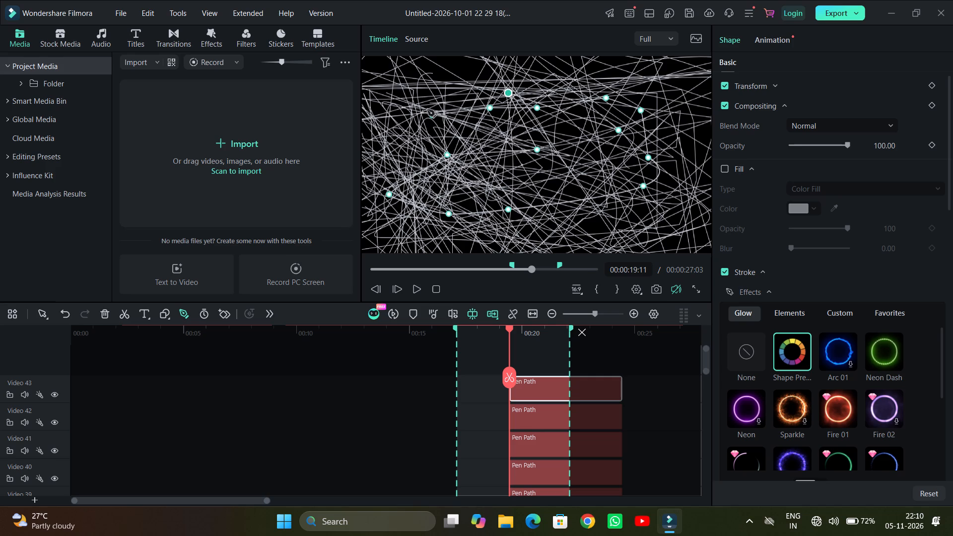
# Move the pen path's anchor just below the top centre to the right side, beside the existing right-hand anchors.
pyautogui.moveTo(538, 107); pyautogui.dragTo(537, 121)
pyautogui.moveTo(537, 121); pyautogui.dragTo(636, 166)
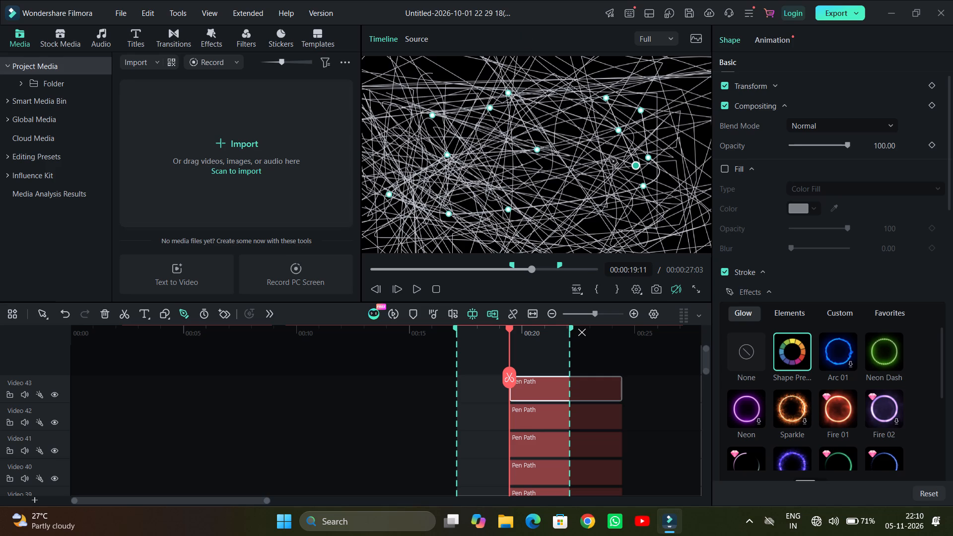
pyautogui.moveTo(610, 158); pyautogui.dragTo(631, 168)
# Pull a point of the pen path's right-hand curve down past the frame's bottom edge, near the horizontal centre.
pyautogui.moveTo(648, 155); pyautogui.dragTo(535, 276)
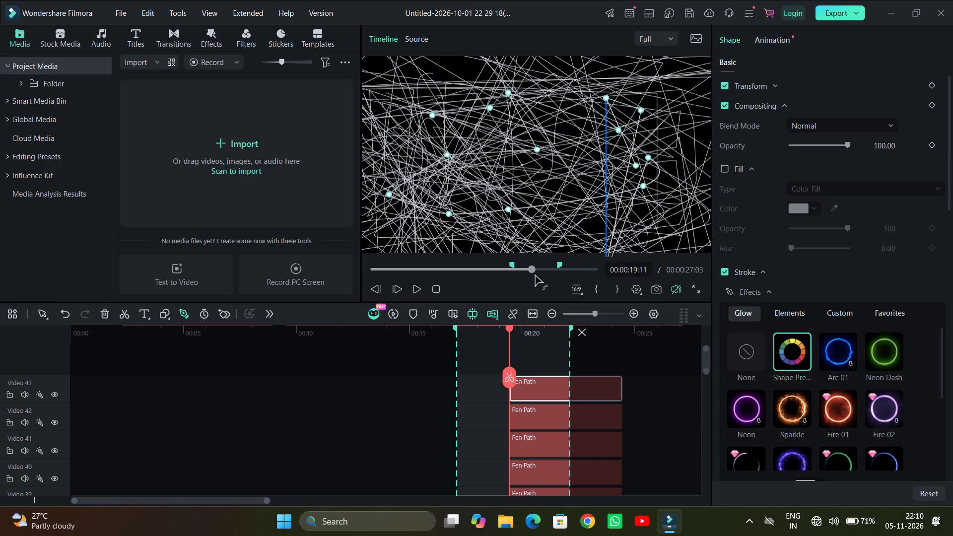
pyautogui.moveTo(535, 276); pyautogui.dragTo(536, 282)
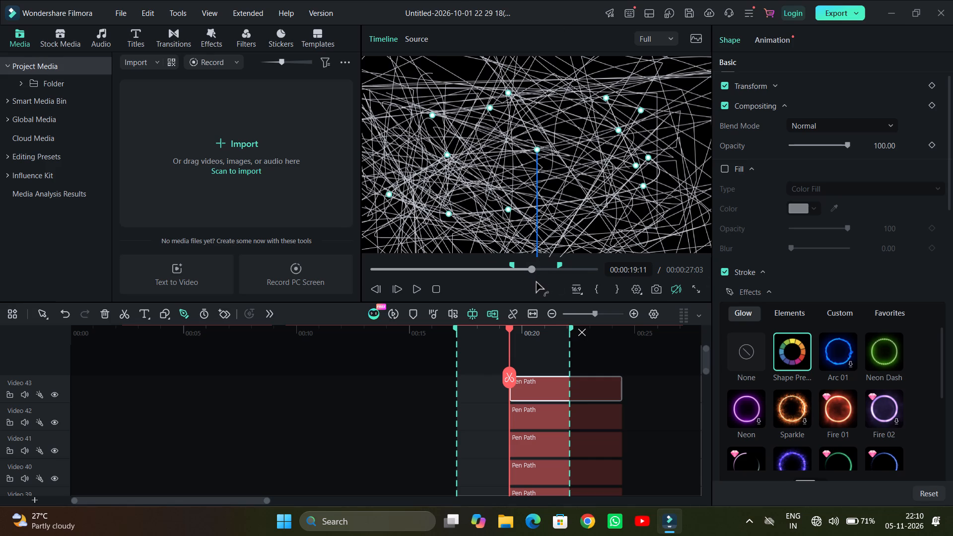
pyautogui.moveTo(536, 282); pyautogui.dragTo(544, 177)
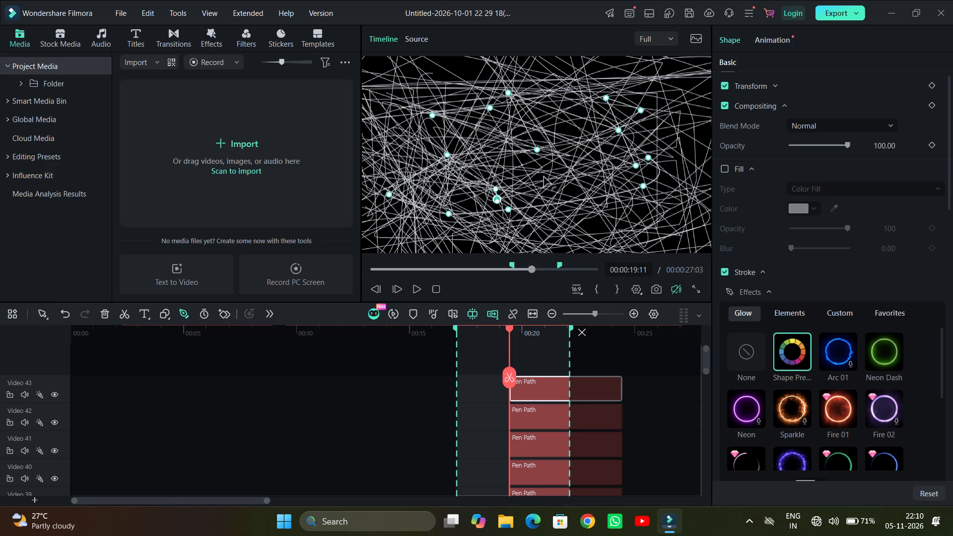
pyautogui.moveTo(544, 177); pyautogui.dragTo(511, 348)
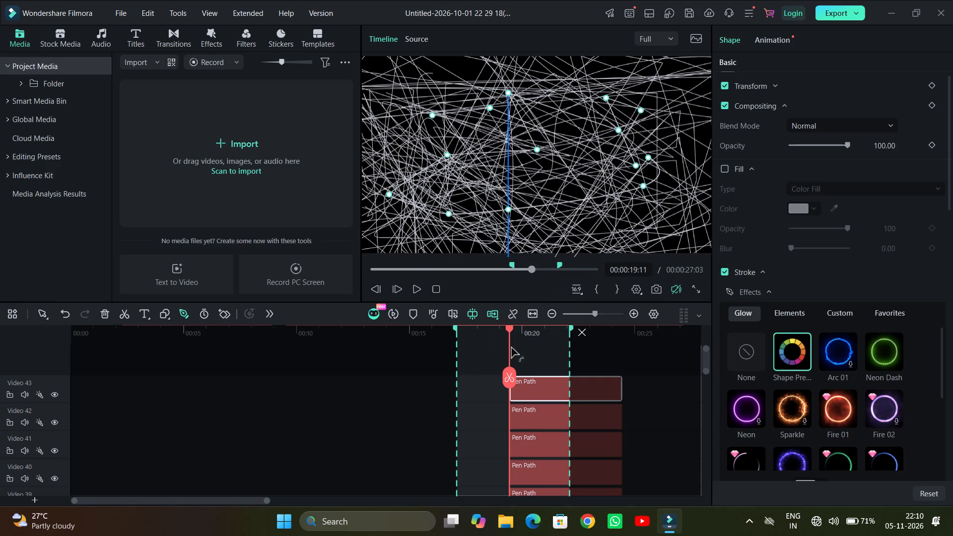
pyautogui.moveTo(511, 348); pyautogui.dragTo(512, 343)
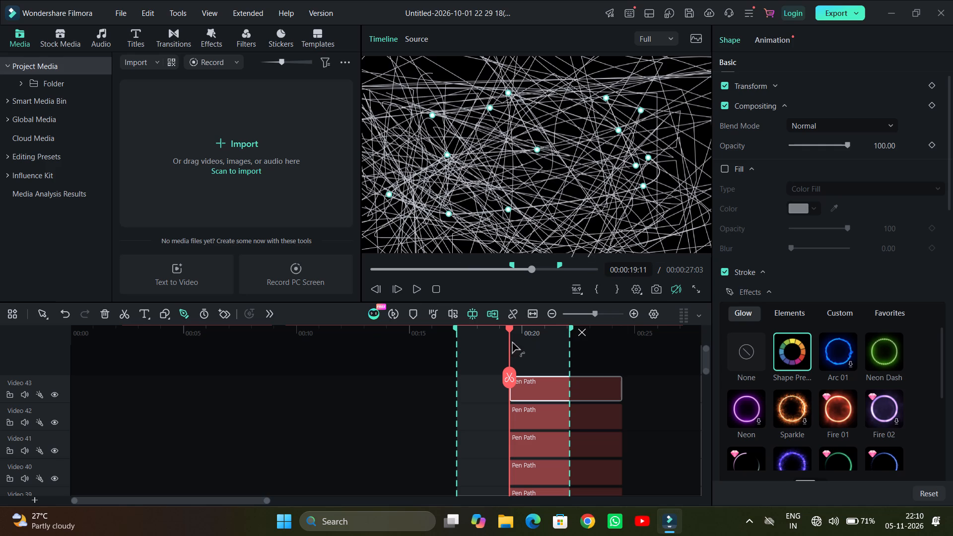
pyautogui.moveTo(512, 343); pyautogui.dragTo(515, 337)
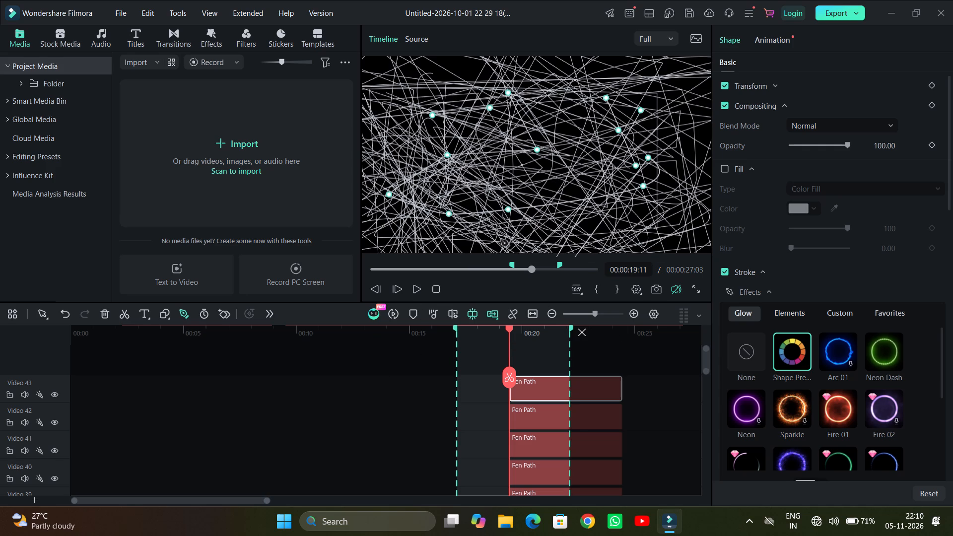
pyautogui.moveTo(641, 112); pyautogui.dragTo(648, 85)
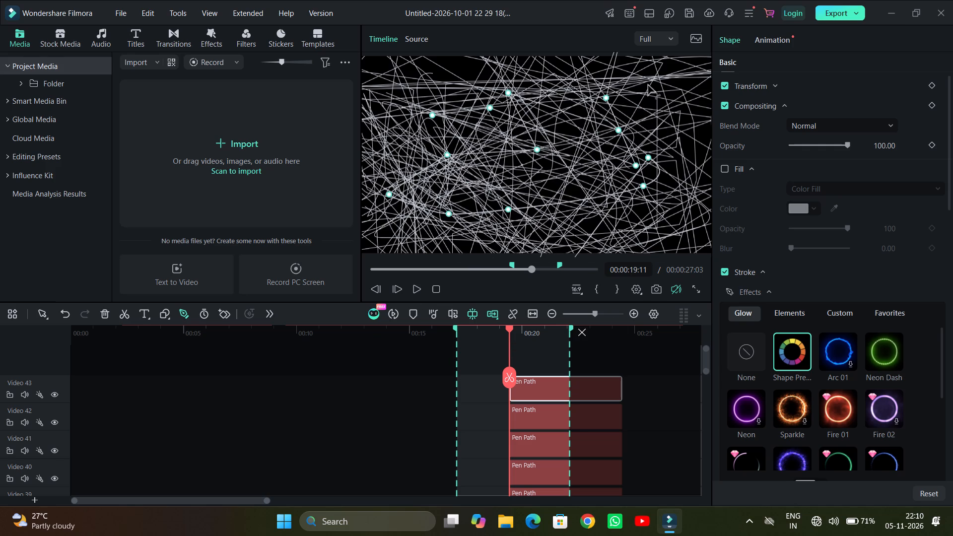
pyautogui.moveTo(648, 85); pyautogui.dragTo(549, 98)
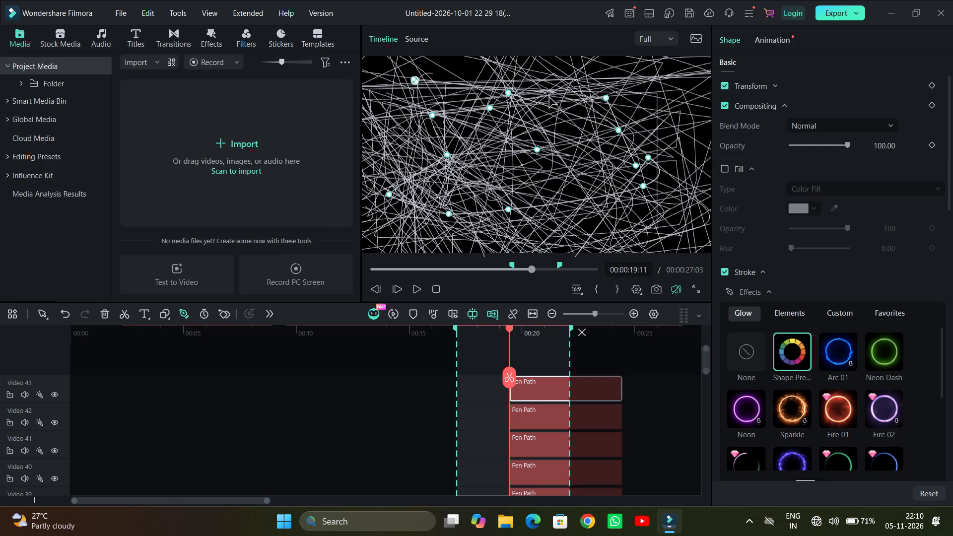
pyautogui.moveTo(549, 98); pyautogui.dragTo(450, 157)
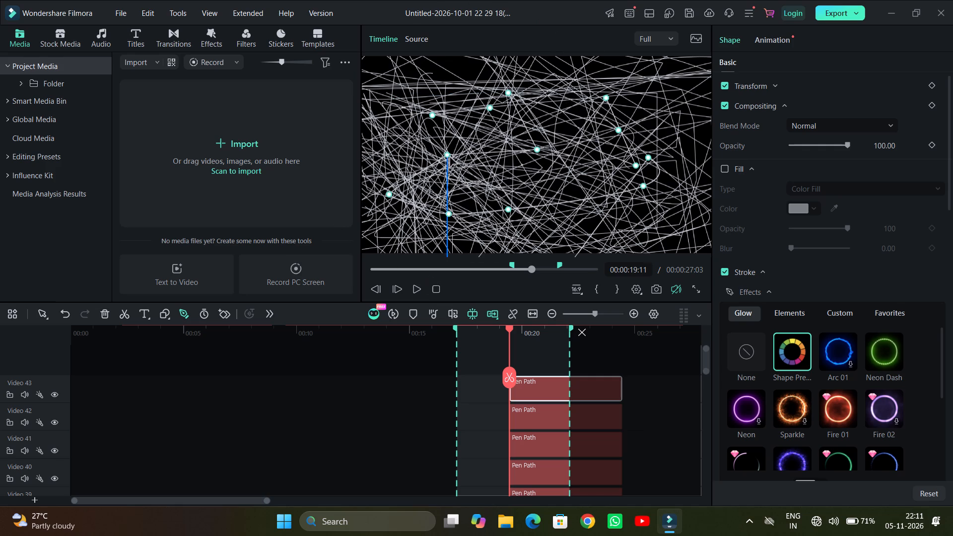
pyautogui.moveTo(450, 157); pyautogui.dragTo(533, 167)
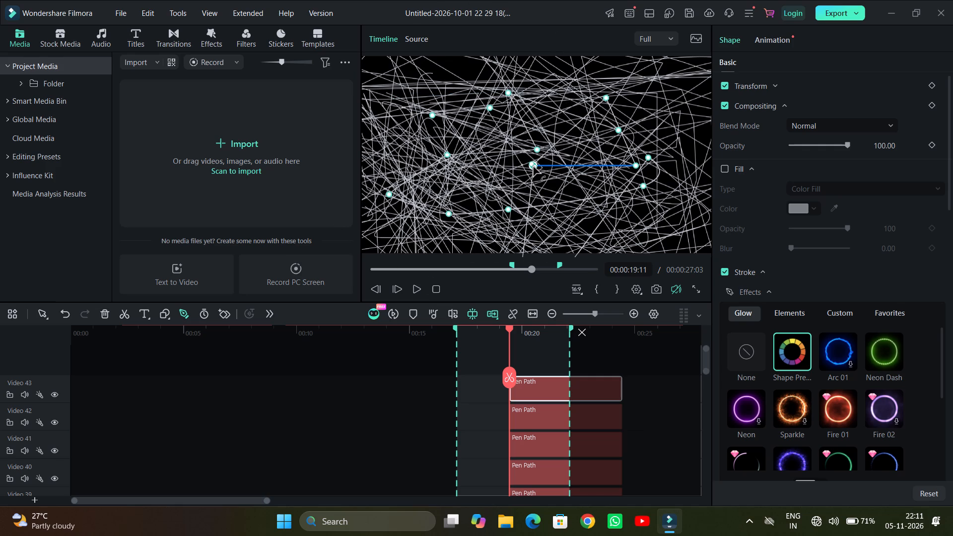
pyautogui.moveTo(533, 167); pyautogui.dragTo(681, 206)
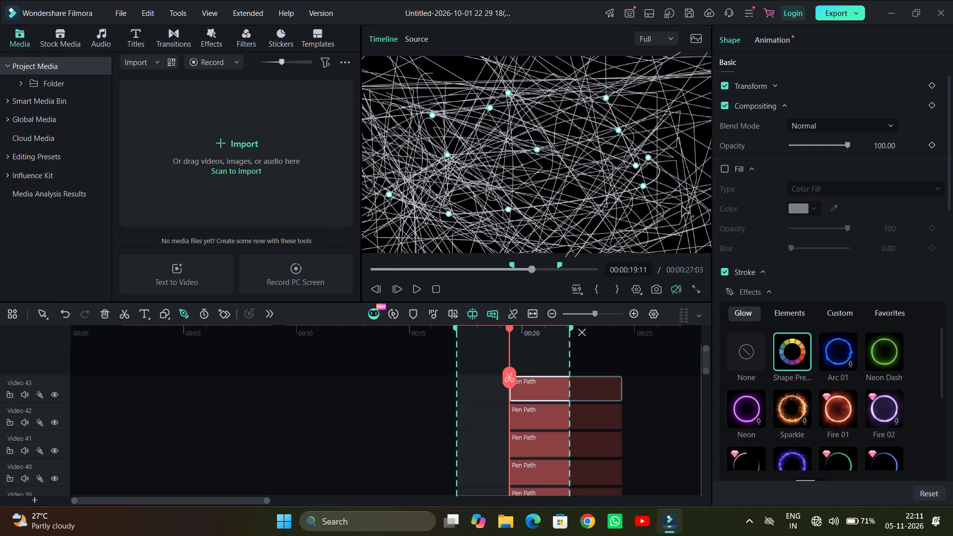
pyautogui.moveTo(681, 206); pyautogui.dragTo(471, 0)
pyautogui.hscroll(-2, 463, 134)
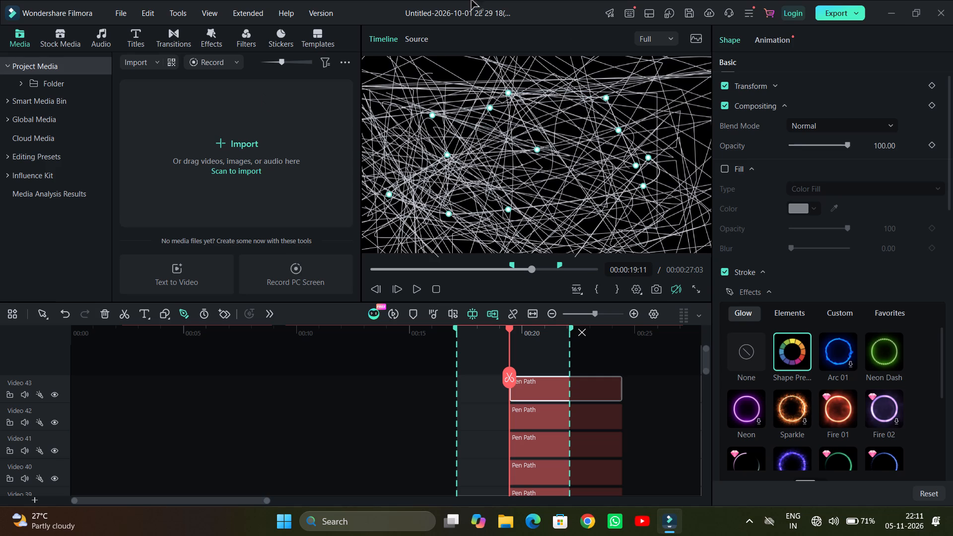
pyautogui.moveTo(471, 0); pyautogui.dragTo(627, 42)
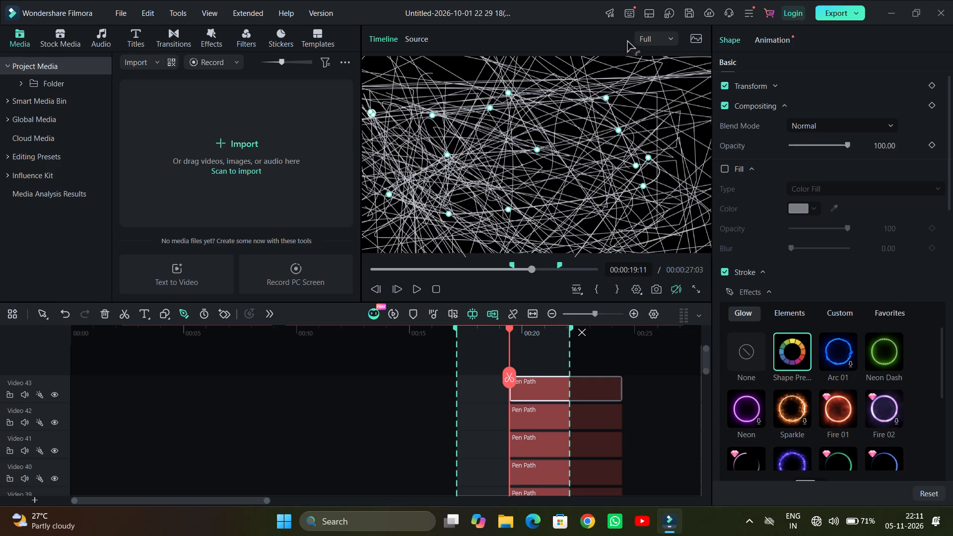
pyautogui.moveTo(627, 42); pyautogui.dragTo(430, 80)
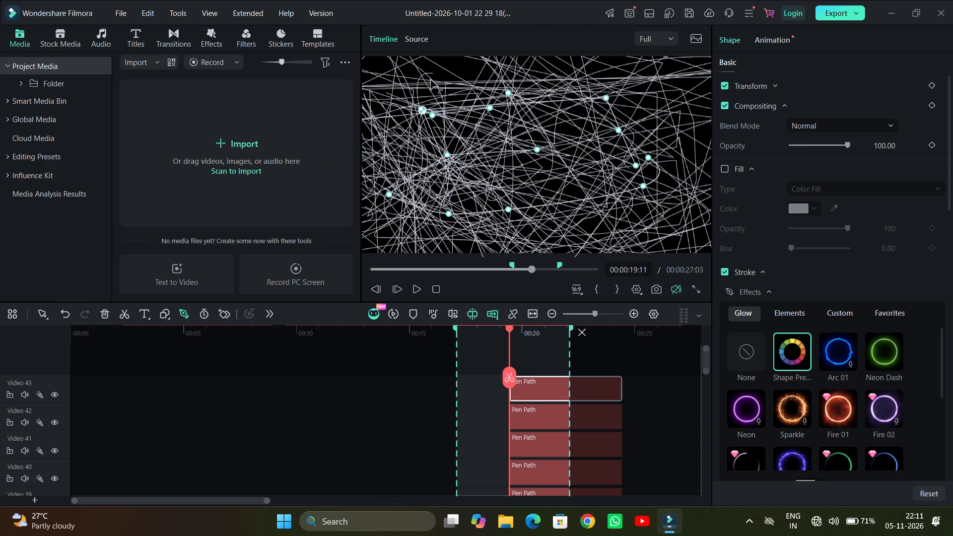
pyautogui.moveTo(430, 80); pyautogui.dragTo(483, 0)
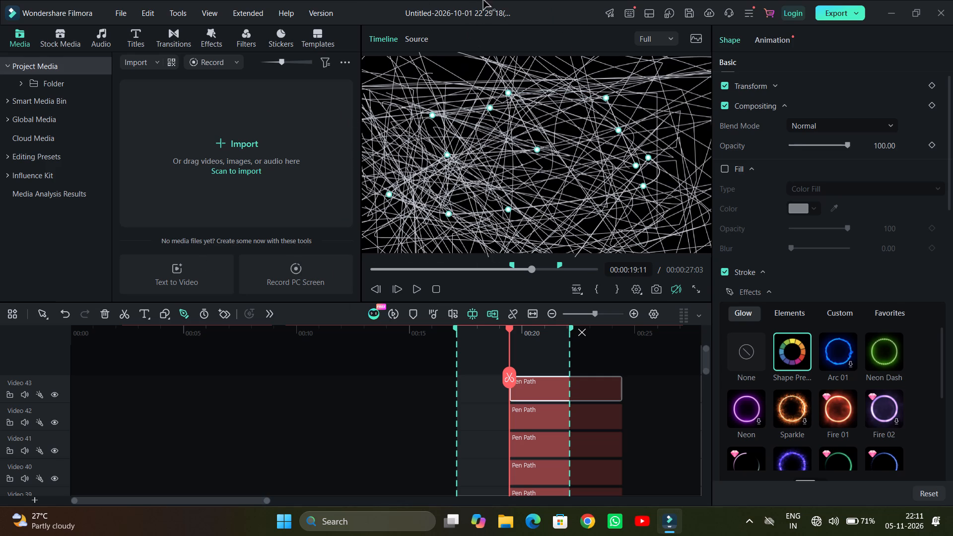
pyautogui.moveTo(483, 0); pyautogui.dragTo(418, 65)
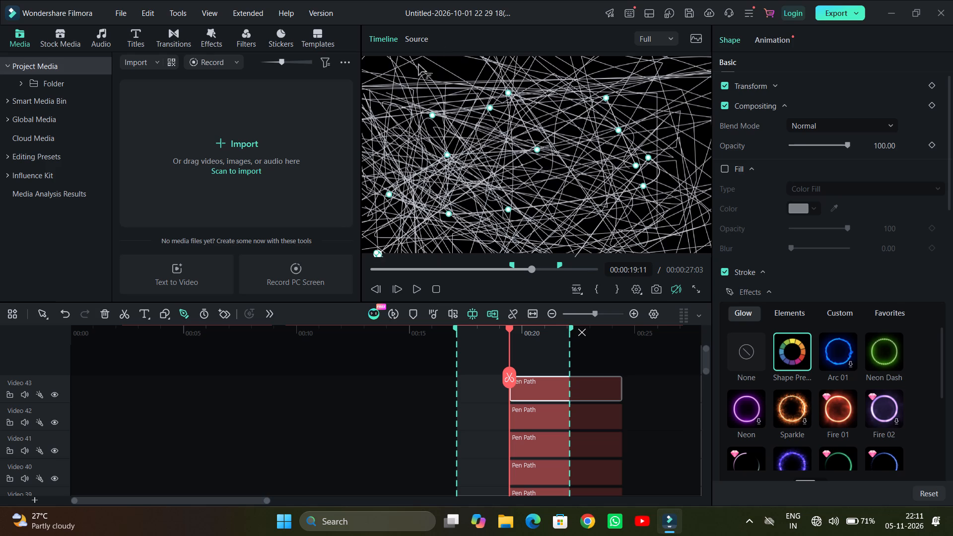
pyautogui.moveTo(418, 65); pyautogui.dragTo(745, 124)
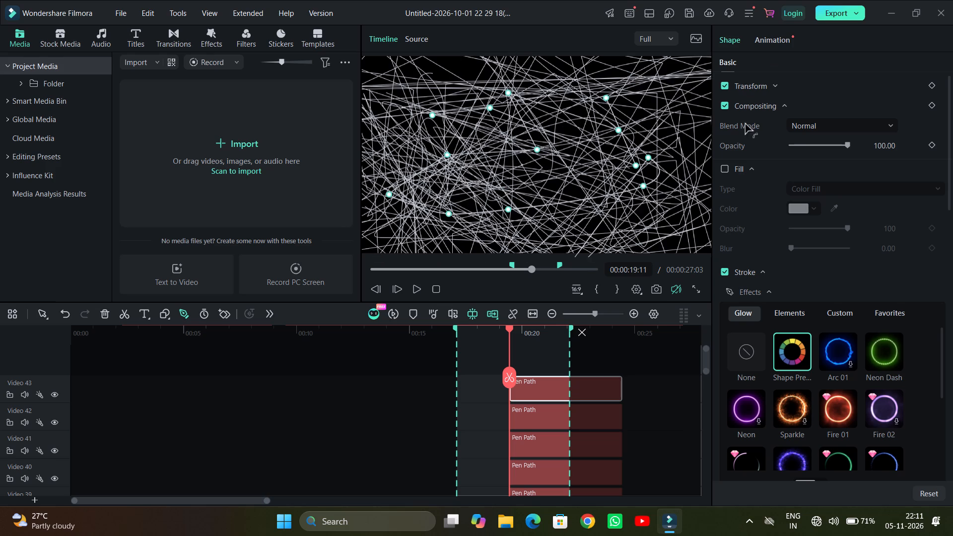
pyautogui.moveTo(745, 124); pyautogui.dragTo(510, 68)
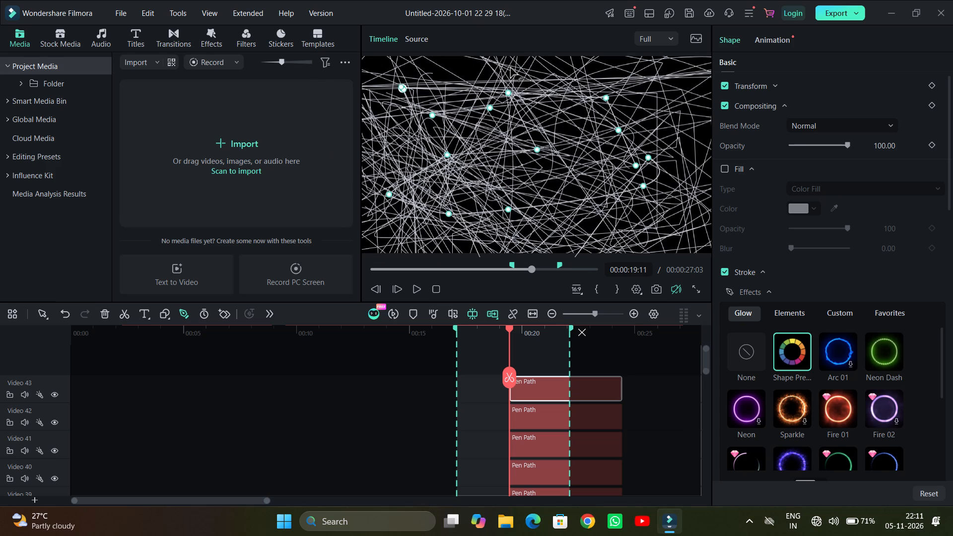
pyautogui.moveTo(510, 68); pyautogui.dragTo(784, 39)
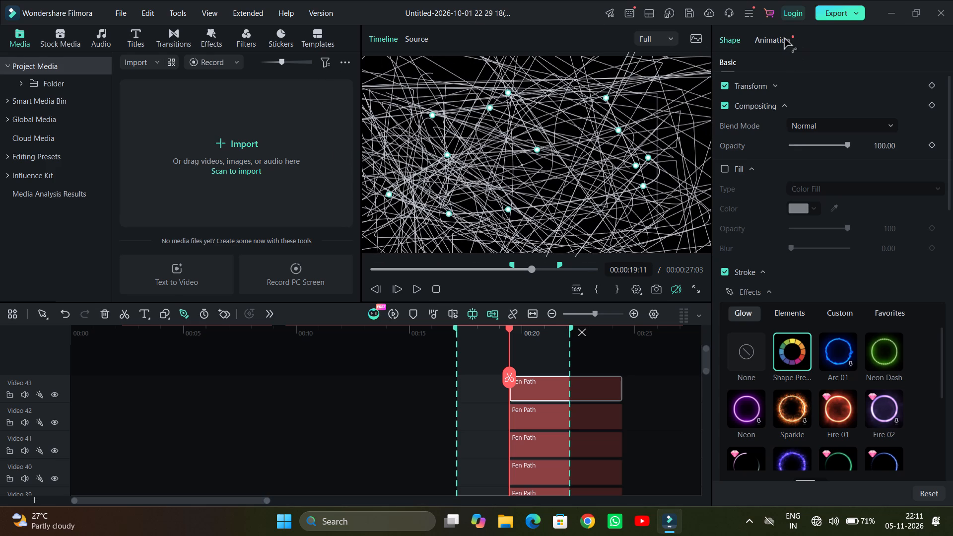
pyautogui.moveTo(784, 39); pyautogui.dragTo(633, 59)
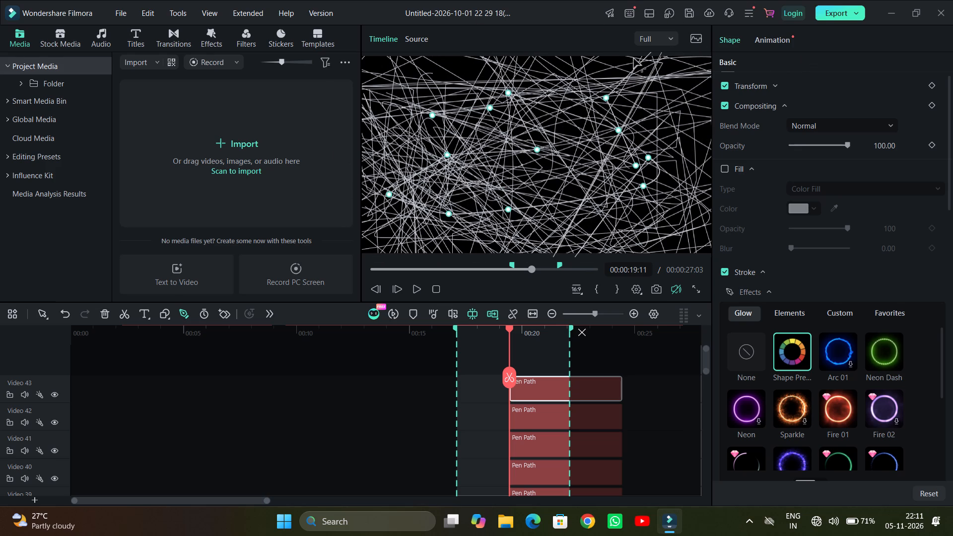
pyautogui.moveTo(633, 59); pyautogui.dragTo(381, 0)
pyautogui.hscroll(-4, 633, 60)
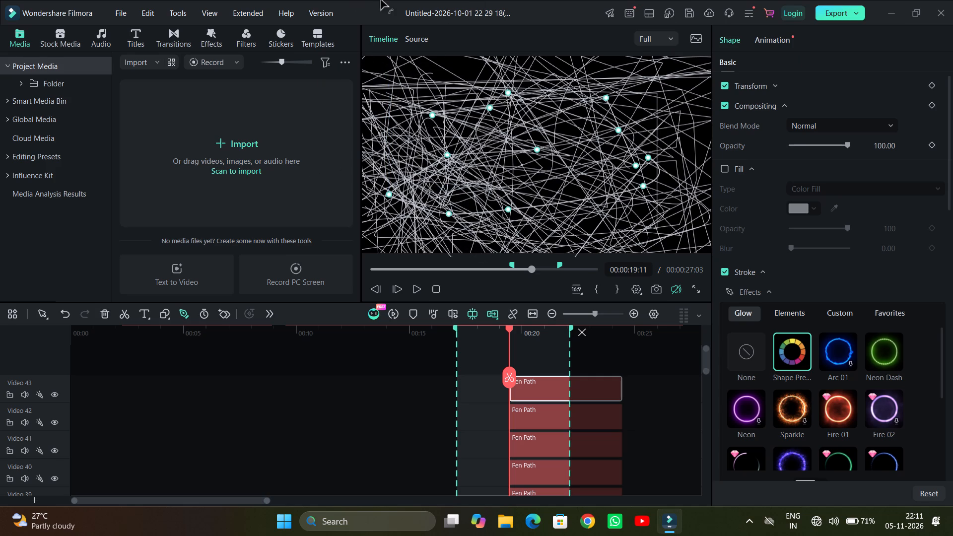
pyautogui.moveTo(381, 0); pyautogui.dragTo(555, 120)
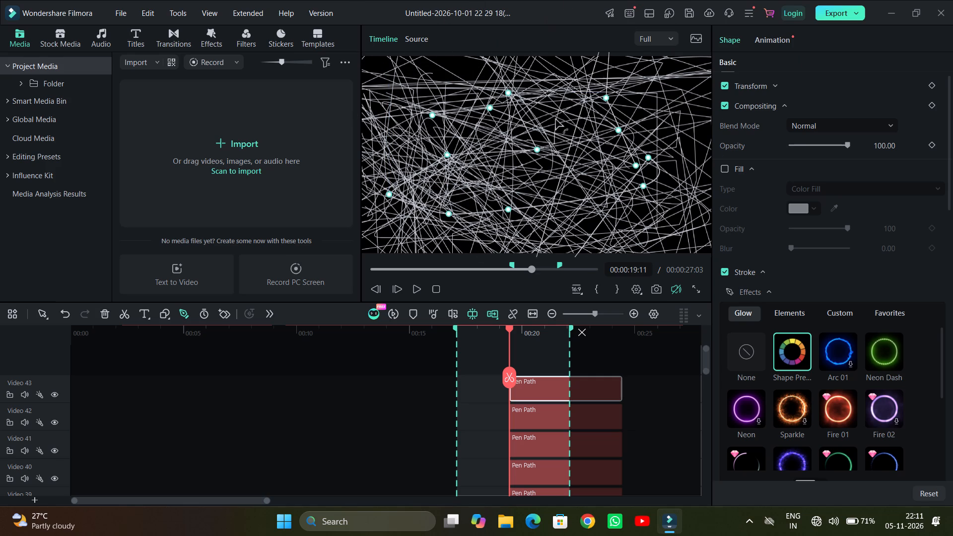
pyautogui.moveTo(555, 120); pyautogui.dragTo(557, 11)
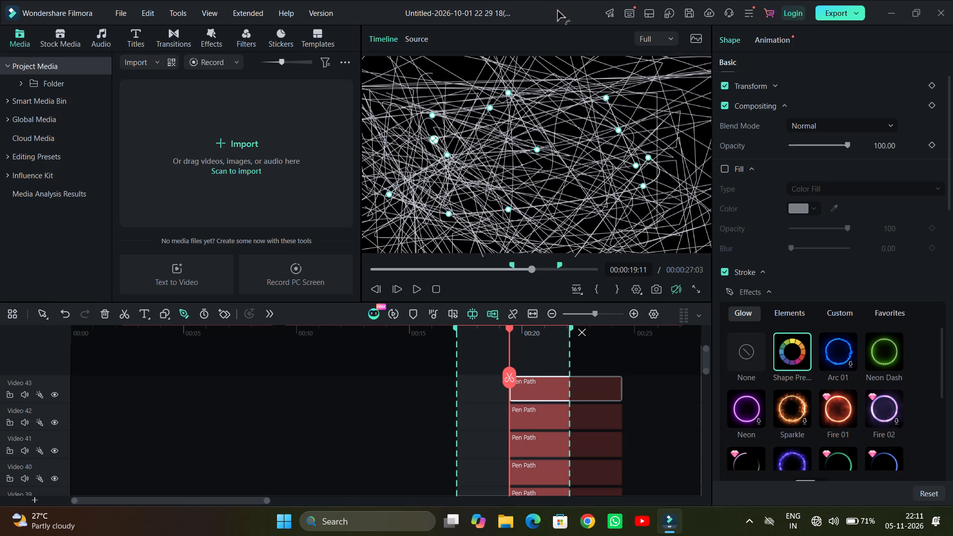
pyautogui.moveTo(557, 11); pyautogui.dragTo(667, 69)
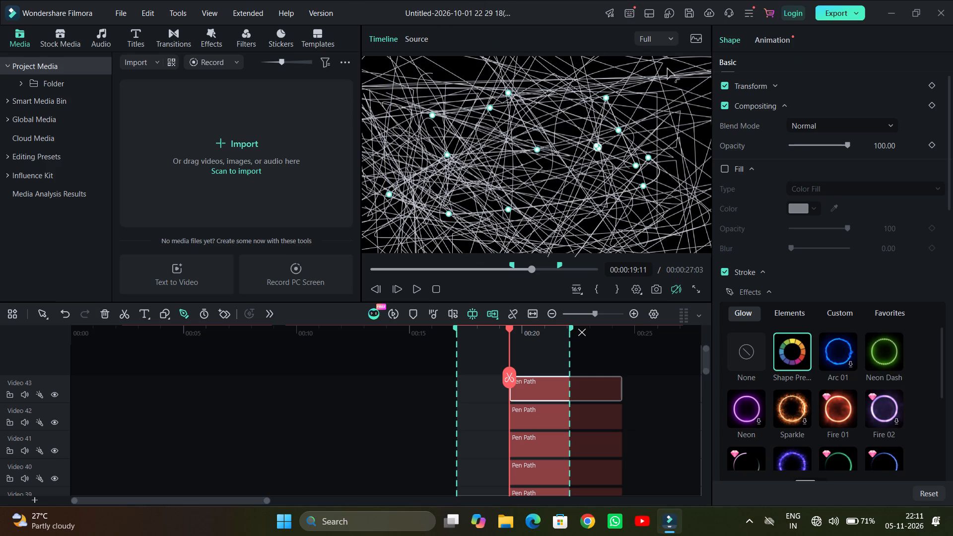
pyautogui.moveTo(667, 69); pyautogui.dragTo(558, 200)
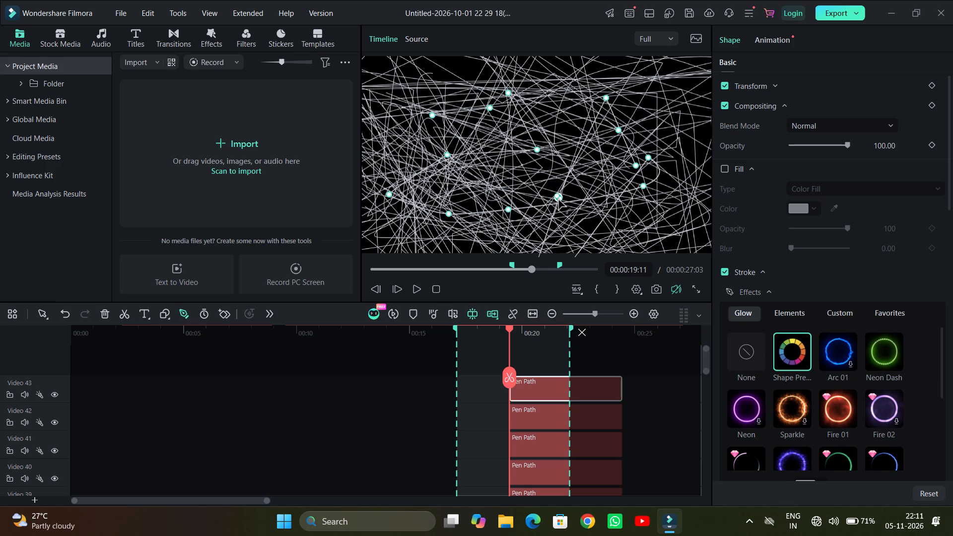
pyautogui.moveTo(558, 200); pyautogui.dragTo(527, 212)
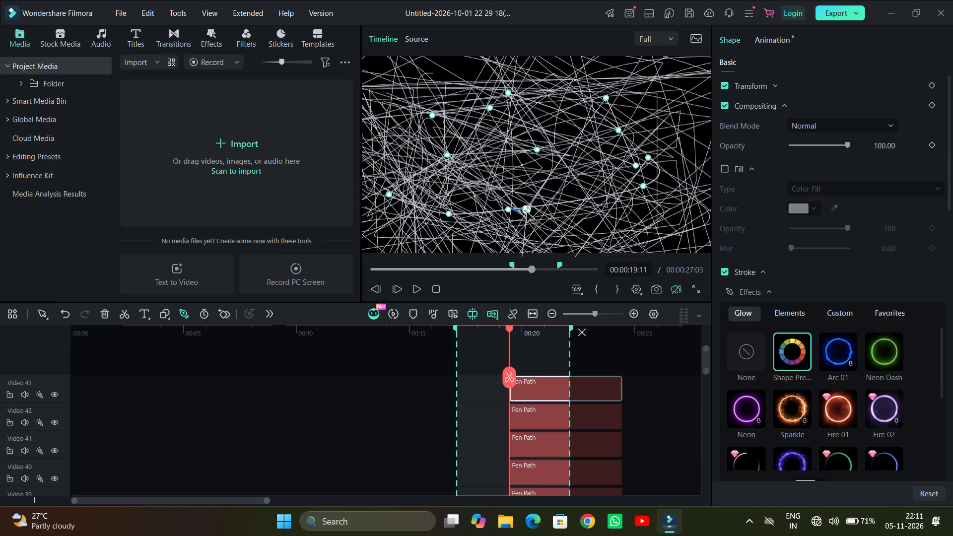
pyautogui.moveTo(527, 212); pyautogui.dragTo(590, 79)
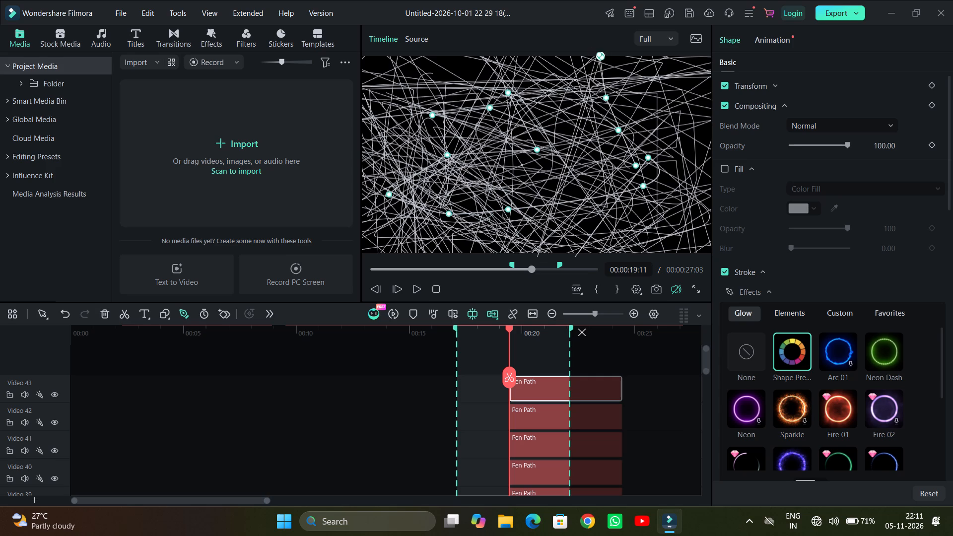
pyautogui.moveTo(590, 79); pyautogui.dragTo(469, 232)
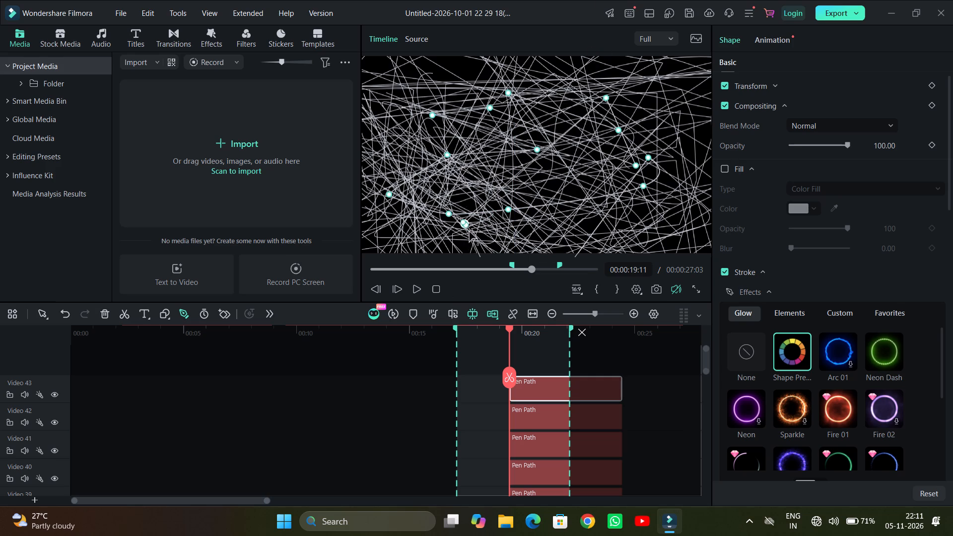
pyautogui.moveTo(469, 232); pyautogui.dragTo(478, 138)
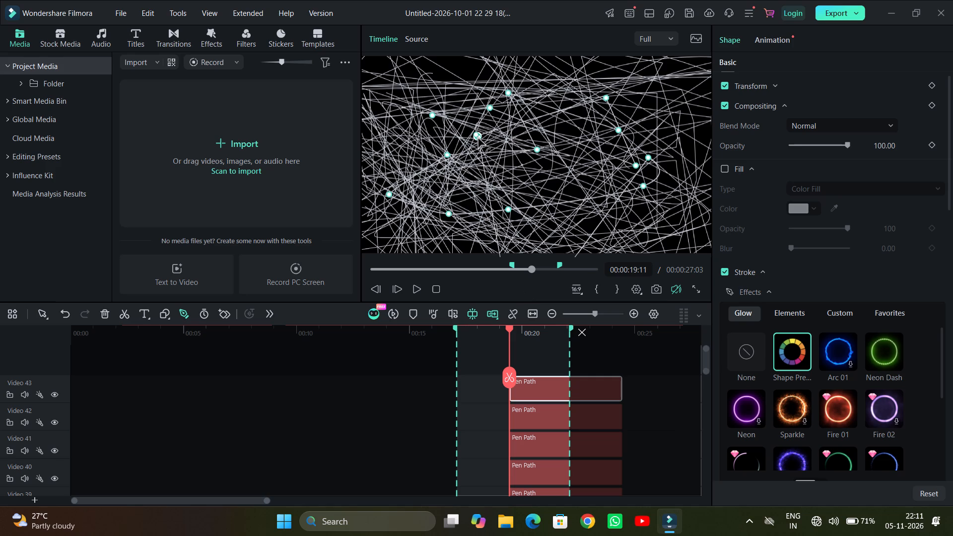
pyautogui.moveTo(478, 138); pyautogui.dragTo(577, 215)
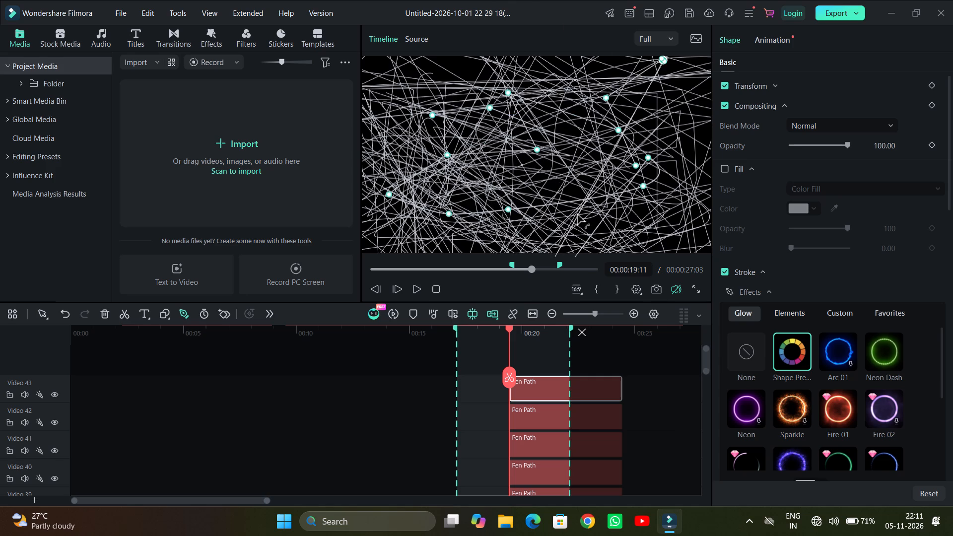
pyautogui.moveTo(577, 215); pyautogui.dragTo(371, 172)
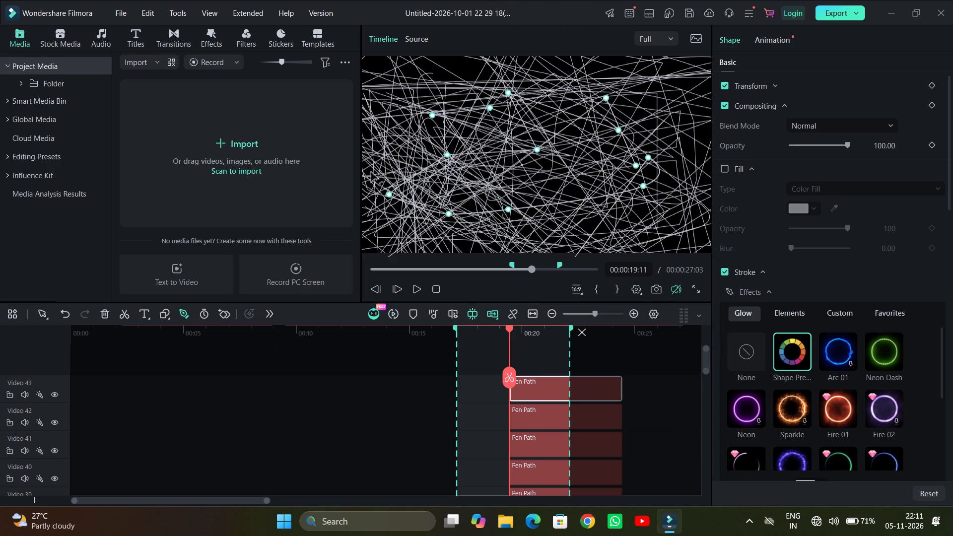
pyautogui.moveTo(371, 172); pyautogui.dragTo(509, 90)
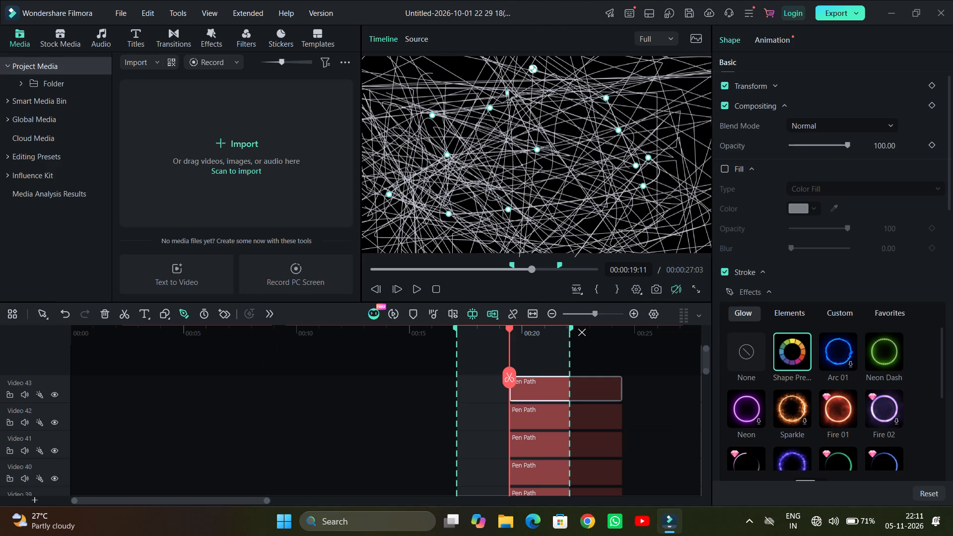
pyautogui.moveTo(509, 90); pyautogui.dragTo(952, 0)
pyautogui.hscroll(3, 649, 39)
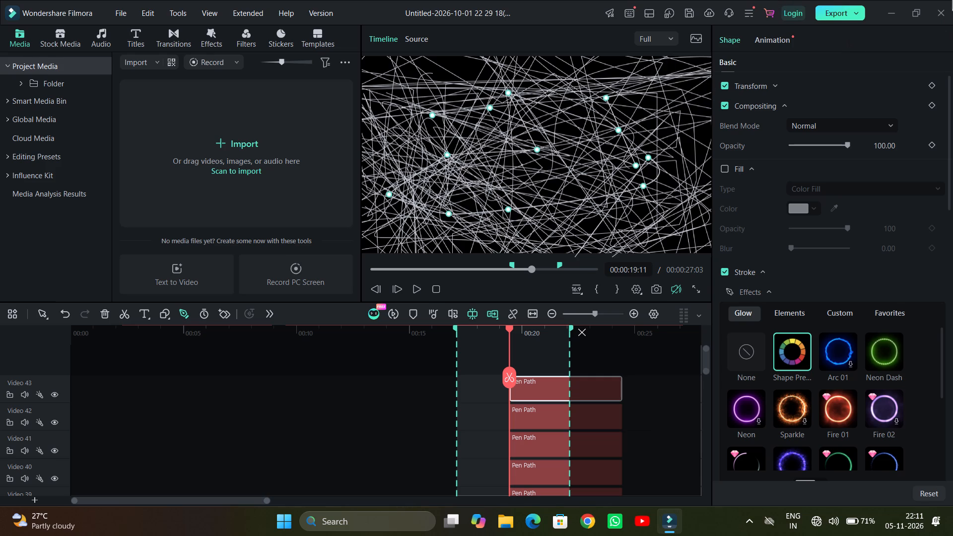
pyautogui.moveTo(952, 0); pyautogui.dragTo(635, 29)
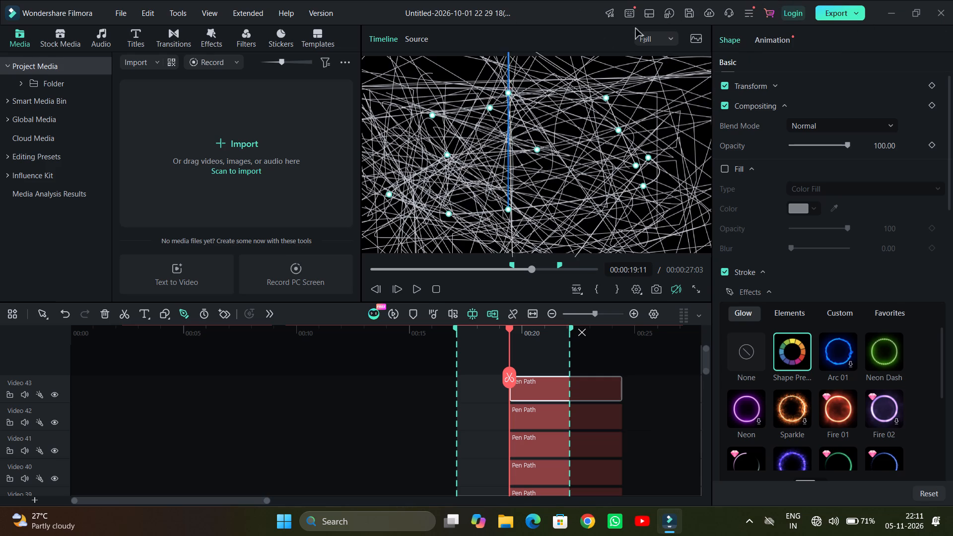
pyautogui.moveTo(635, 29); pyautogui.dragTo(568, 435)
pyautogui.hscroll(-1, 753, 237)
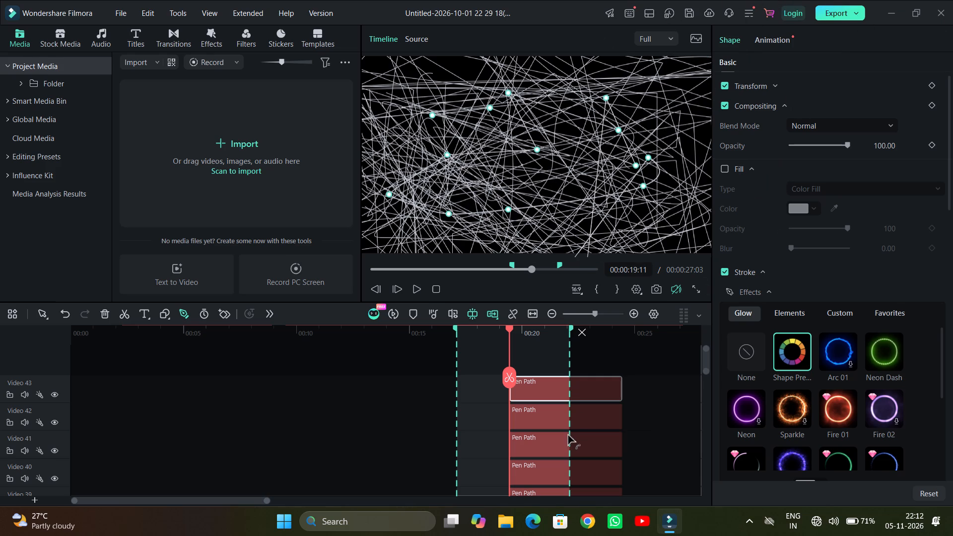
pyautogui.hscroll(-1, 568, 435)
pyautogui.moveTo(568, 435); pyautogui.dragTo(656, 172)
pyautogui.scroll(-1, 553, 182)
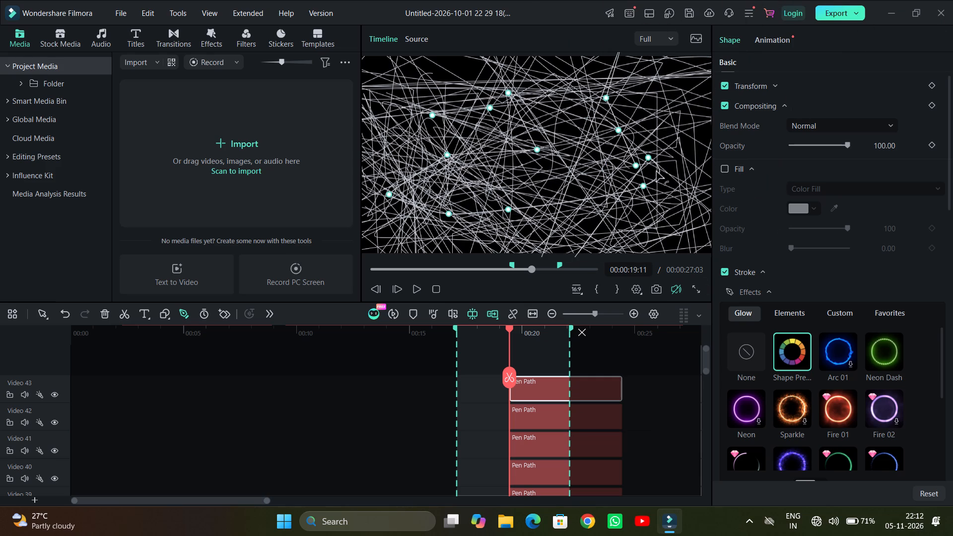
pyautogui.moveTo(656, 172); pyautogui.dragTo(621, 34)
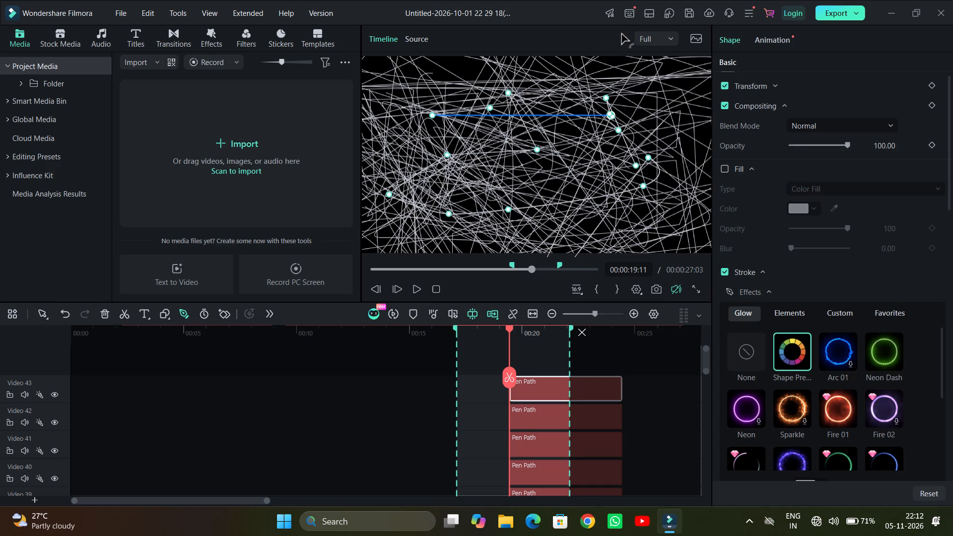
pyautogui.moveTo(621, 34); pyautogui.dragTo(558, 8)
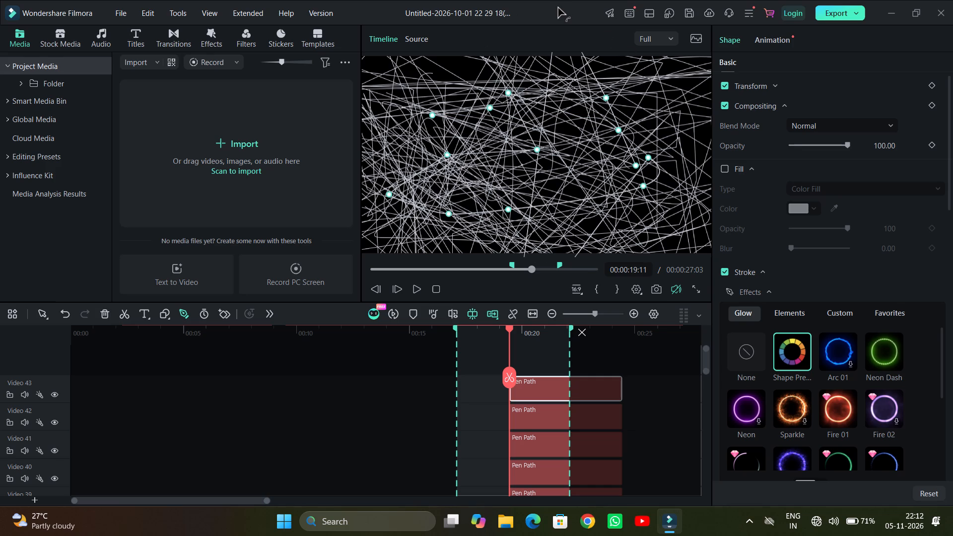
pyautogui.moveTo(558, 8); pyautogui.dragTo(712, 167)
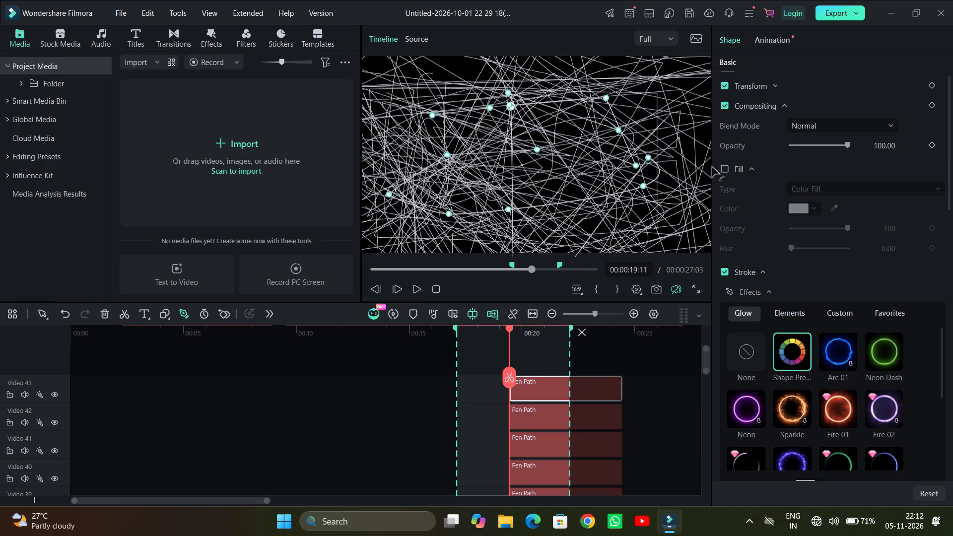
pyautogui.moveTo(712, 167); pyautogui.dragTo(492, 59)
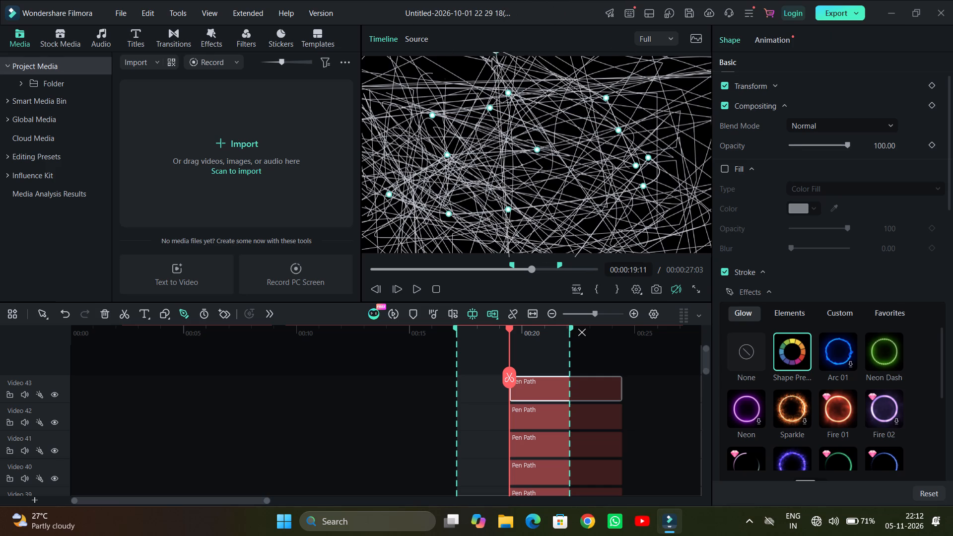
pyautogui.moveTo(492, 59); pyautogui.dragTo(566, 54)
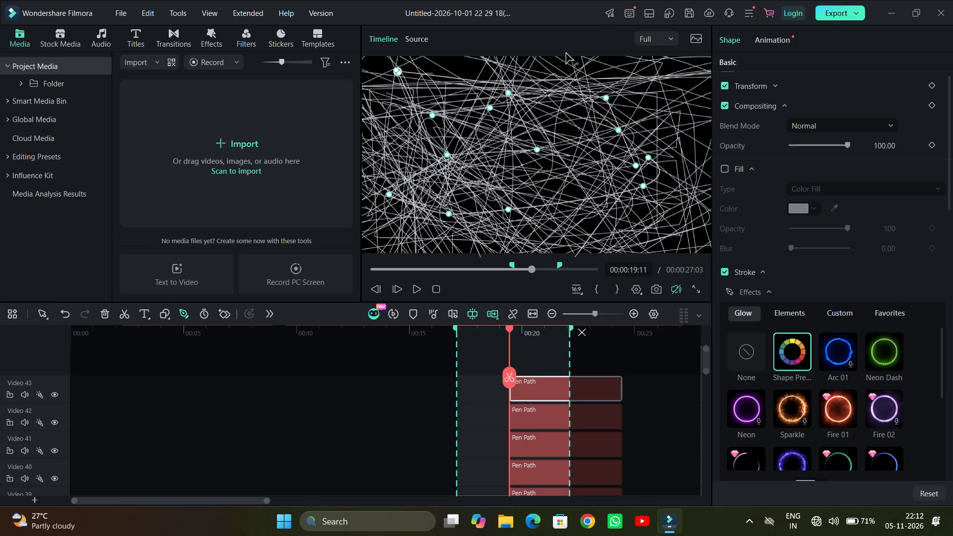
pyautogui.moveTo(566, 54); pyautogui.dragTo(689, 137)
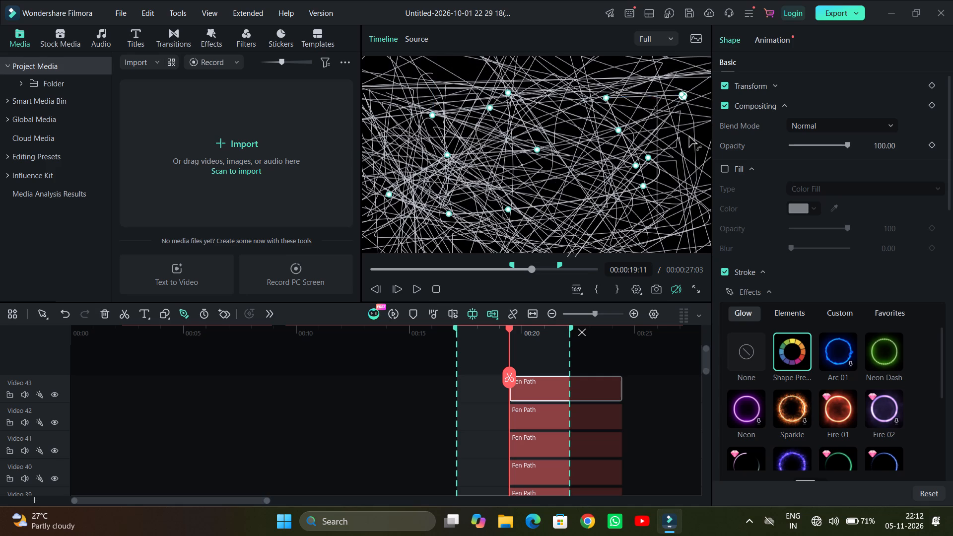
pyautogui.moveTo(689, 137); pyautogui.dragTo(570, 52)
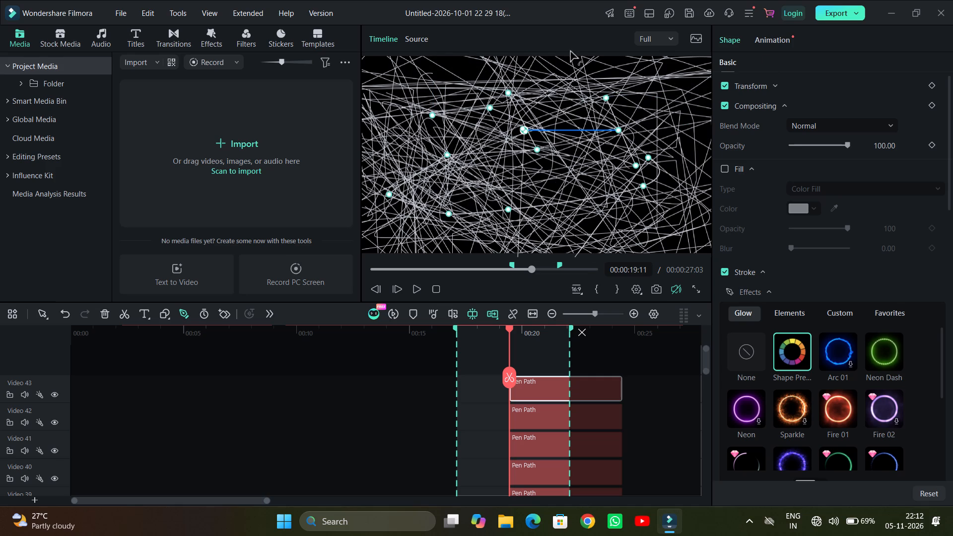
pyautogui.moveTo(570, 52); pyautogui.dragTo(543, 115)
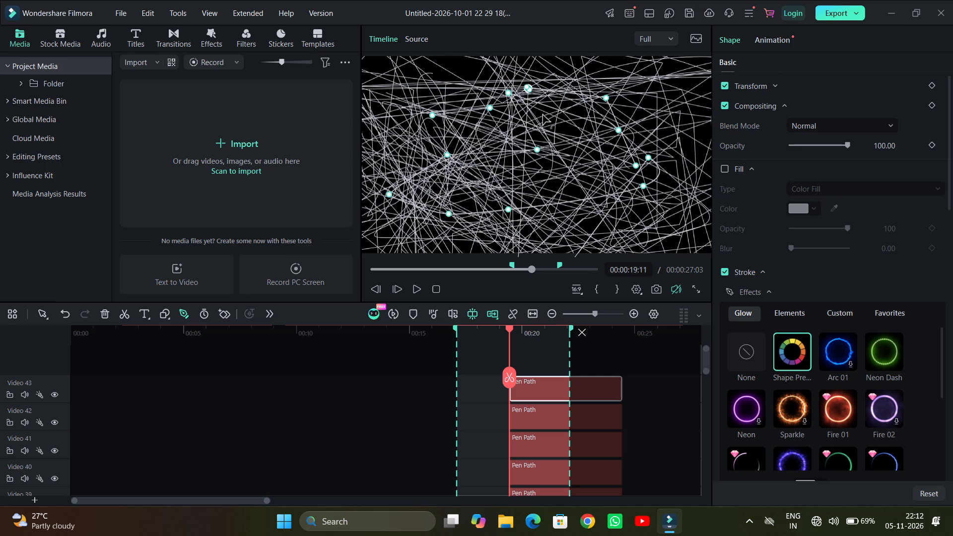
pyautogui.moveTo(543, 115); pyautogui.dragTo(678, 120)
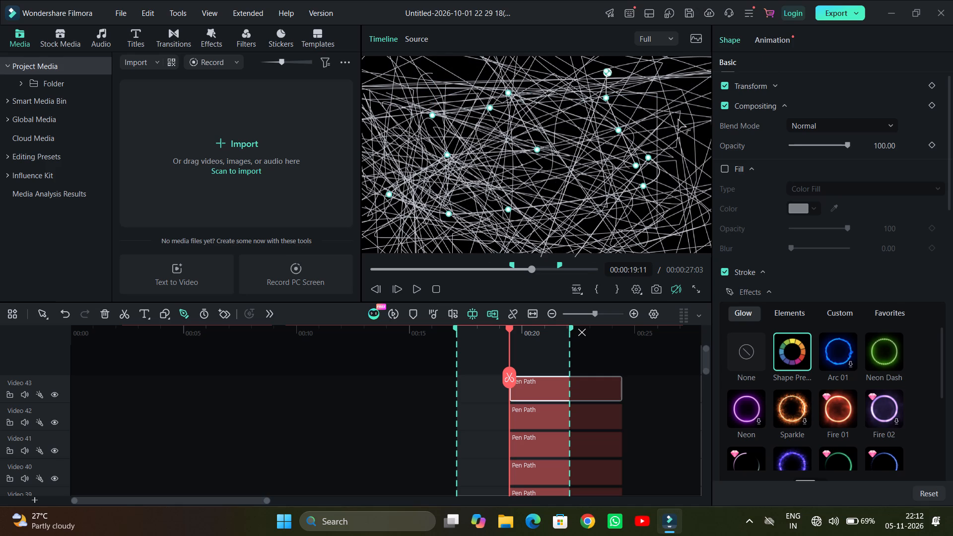
# Reshape the pen path by pulling its newest points up past the frame's top edge, around the horizontal centre and right of it.
pyautogui.moveTo(678, 120); pyautogui.dragTo(533, 0)
pyautogui.scroll(-2, 672, 307)
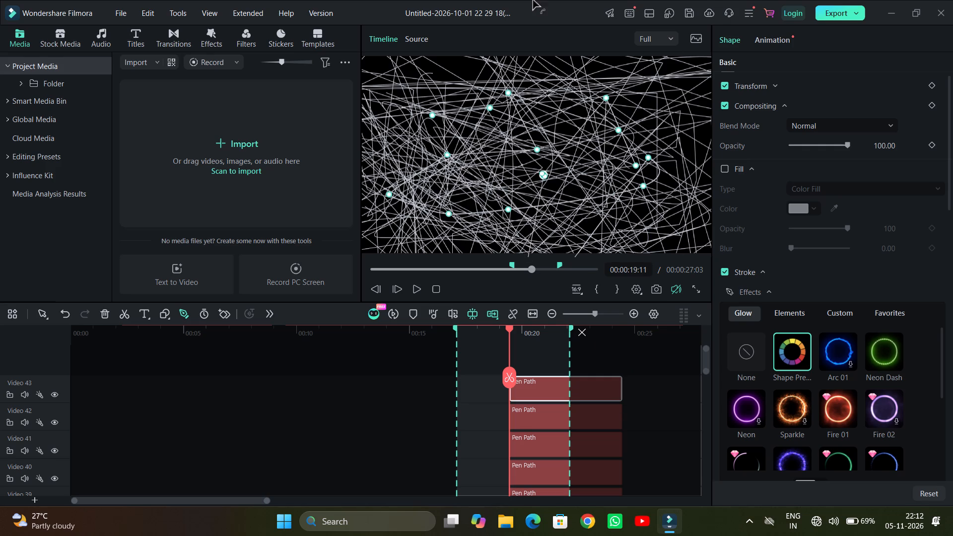
pyautogui.moveTo(533, 0); pyautogui.dragTo(632, 35)
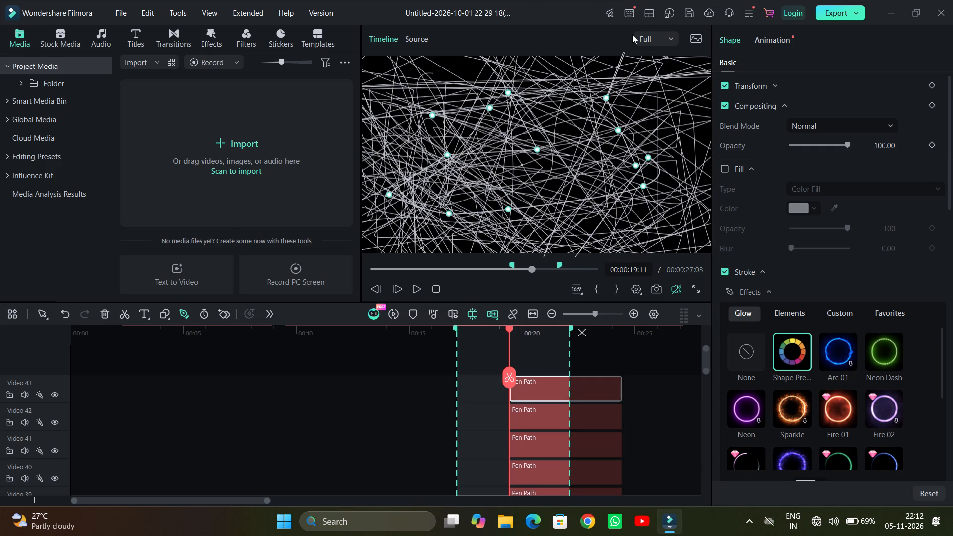
# Search Windows for "ins" and open the Instagram app.
pyautogui.click(371, 521)
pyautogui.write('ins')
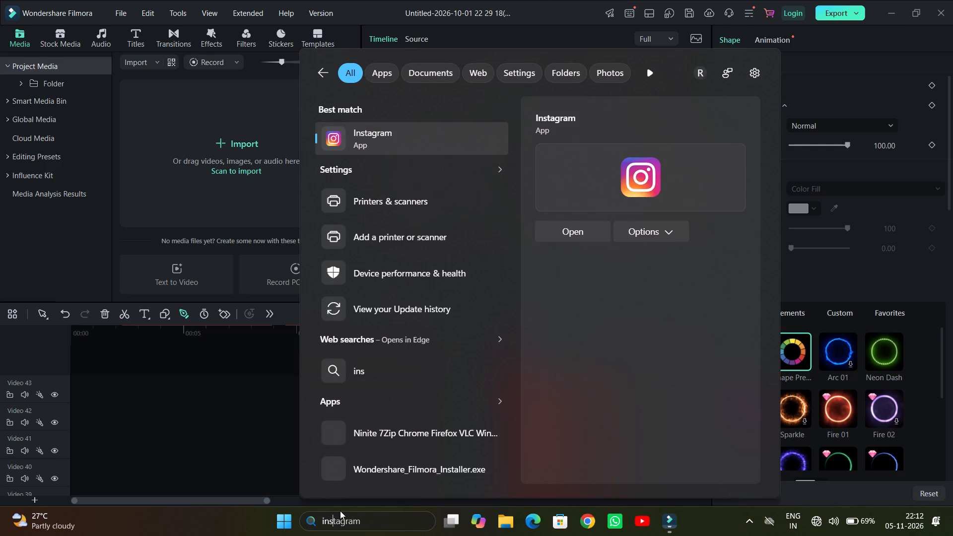
pyautogui.click(575, 232)
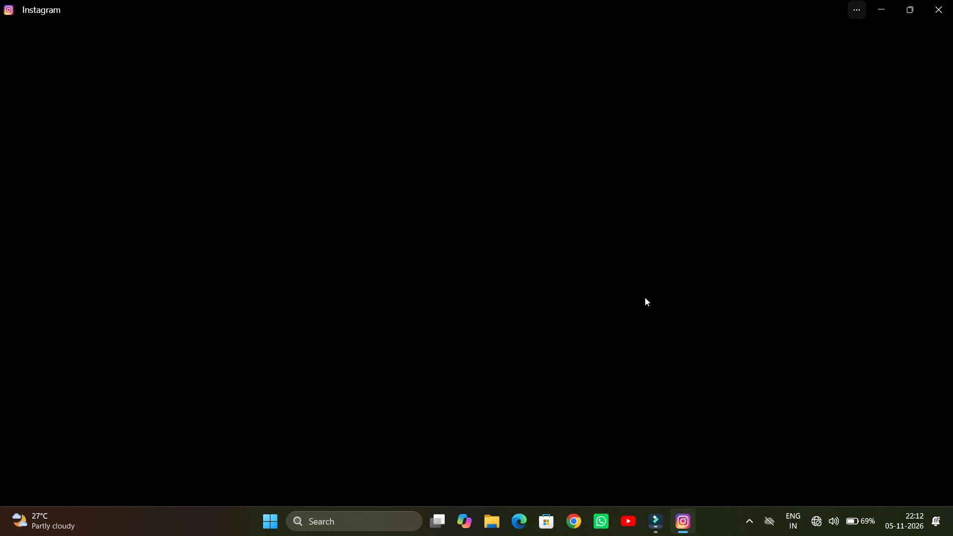
# Try to get online from the system network settings, reloading the msftconnecttest.com/redirect connection page in Chrome.
pyautogui.click(817, 523)
pyautogui.click(780, 277)
pyautogui.click(786, 323)
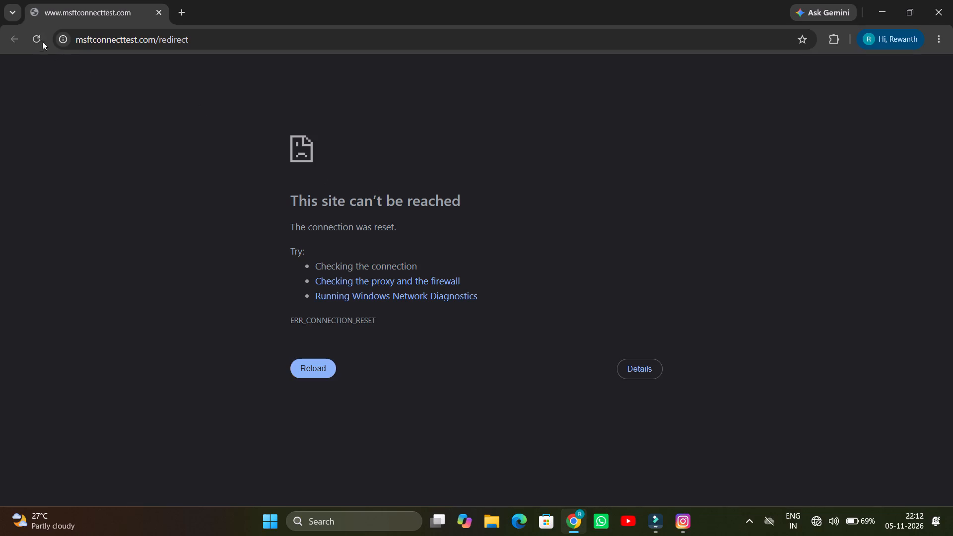
pyautogui.doubleClick(37, 37)
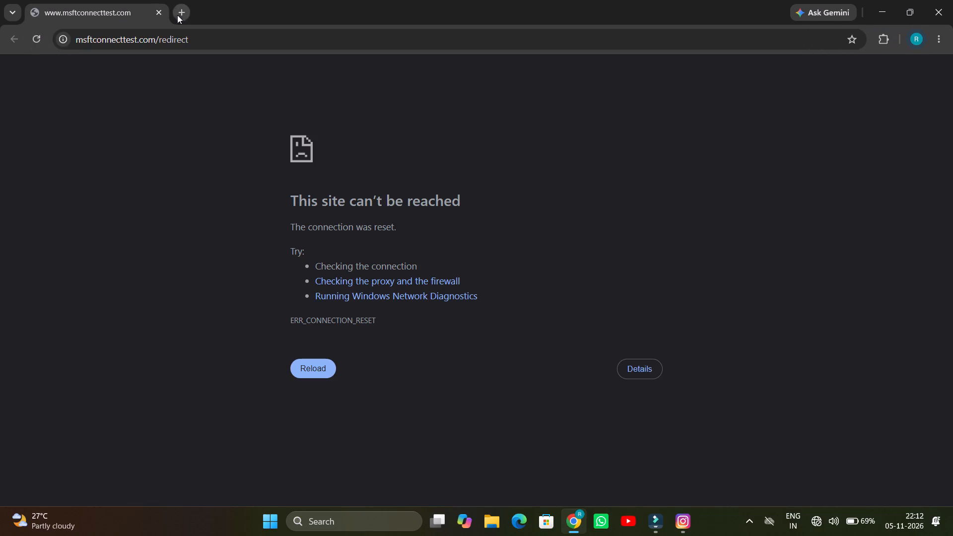
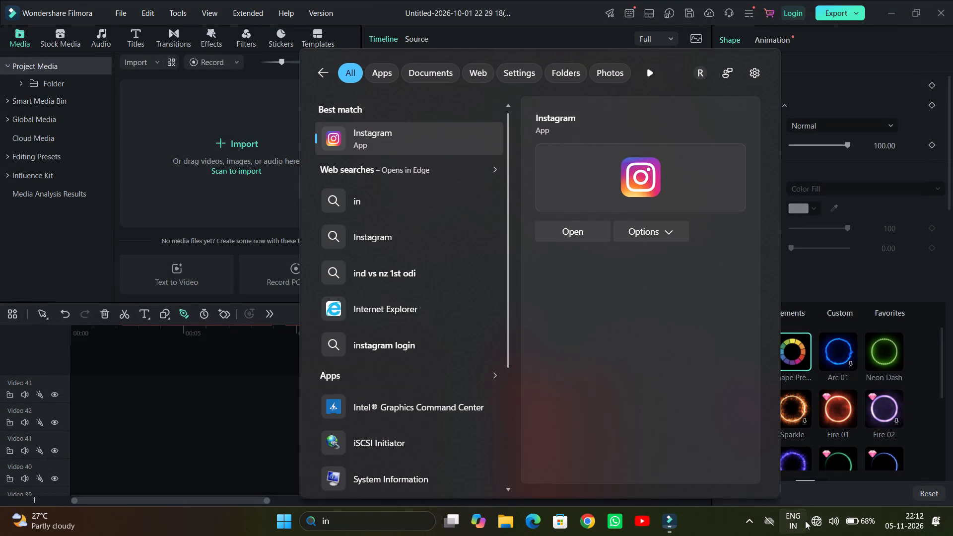
# Dismiss the system search and open Google Chrome with the "Your Chrome" profile.
pyautogui.click(952, 0)
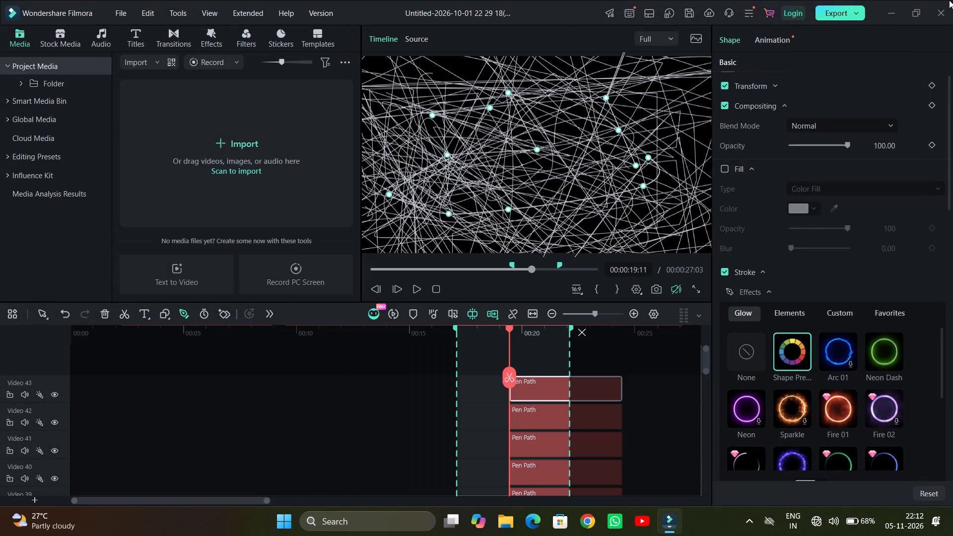
pyautogui.click(587, 526)
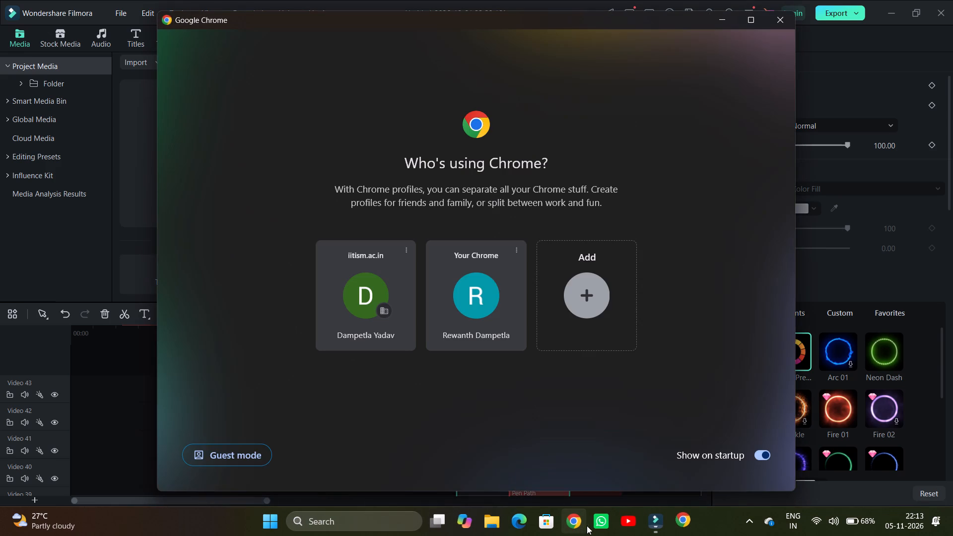
pyautogui.doubleClick(484, 318)
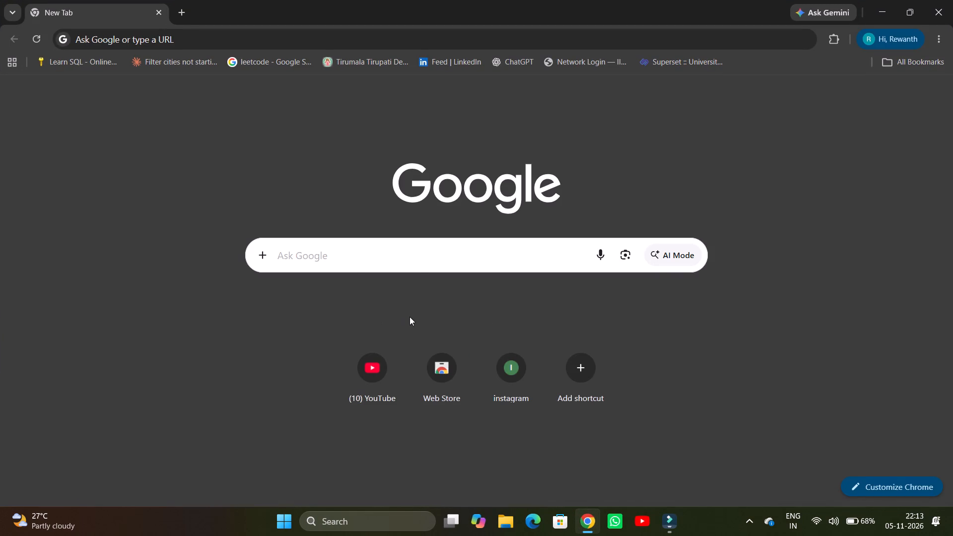
# Open YouTube from the new tab page's site shortcuts.
pyautogui.click(396, 265)
pyautogui.click(311, 158)
pyautogui.click(390, 378)
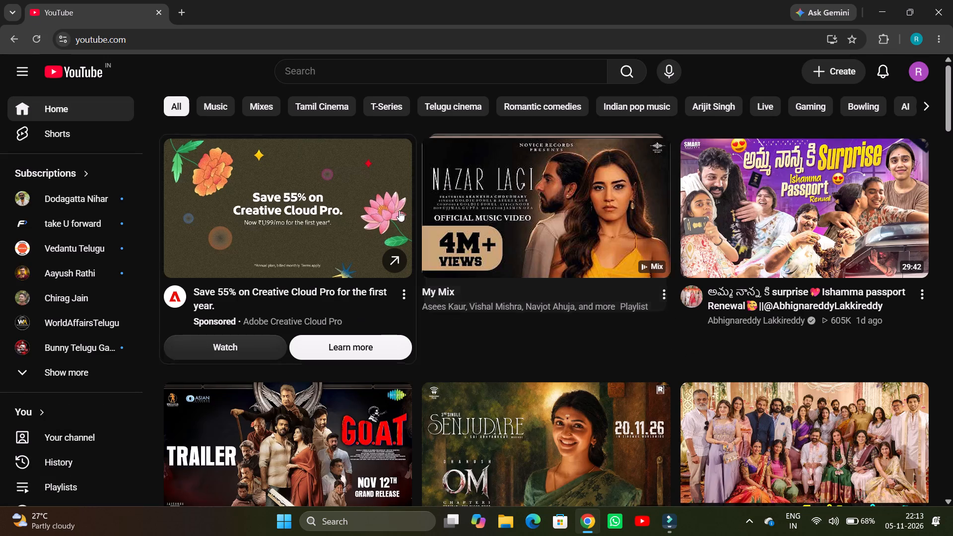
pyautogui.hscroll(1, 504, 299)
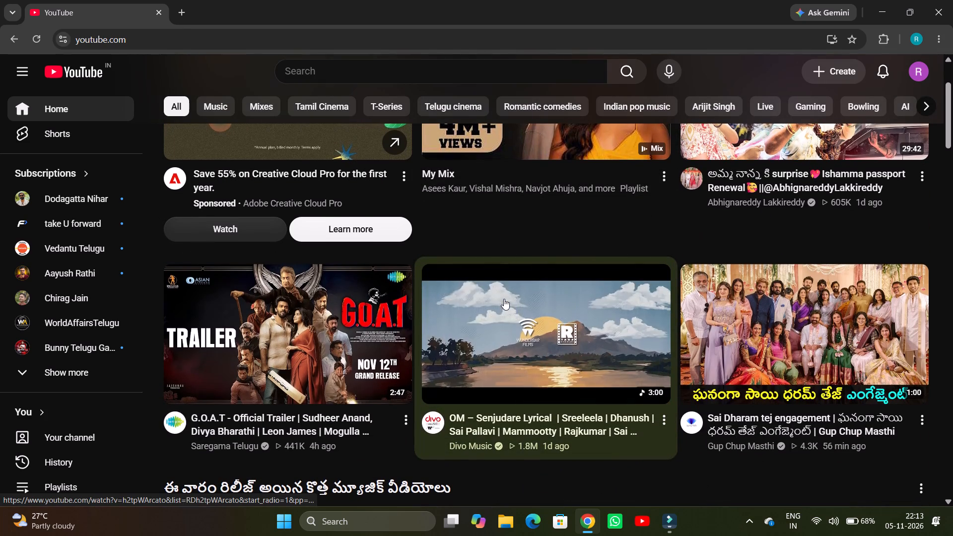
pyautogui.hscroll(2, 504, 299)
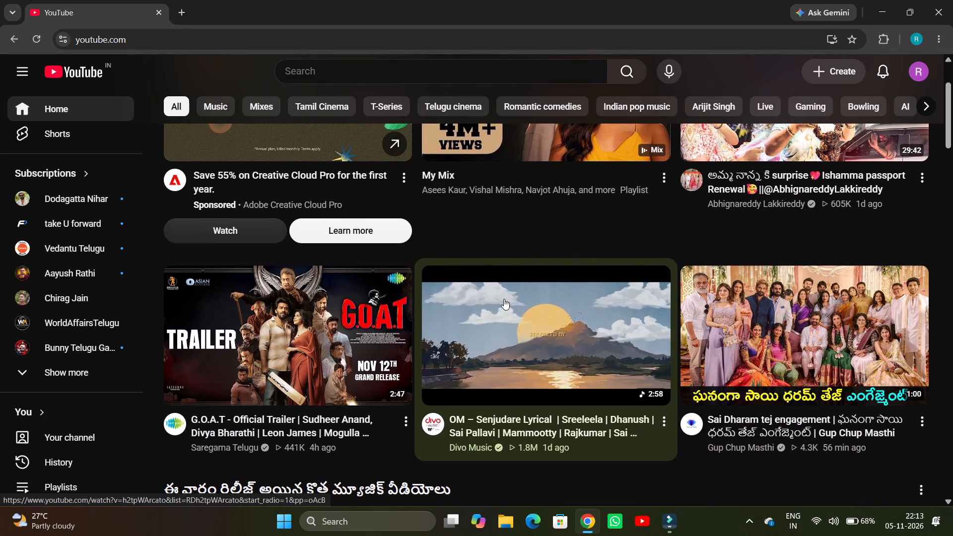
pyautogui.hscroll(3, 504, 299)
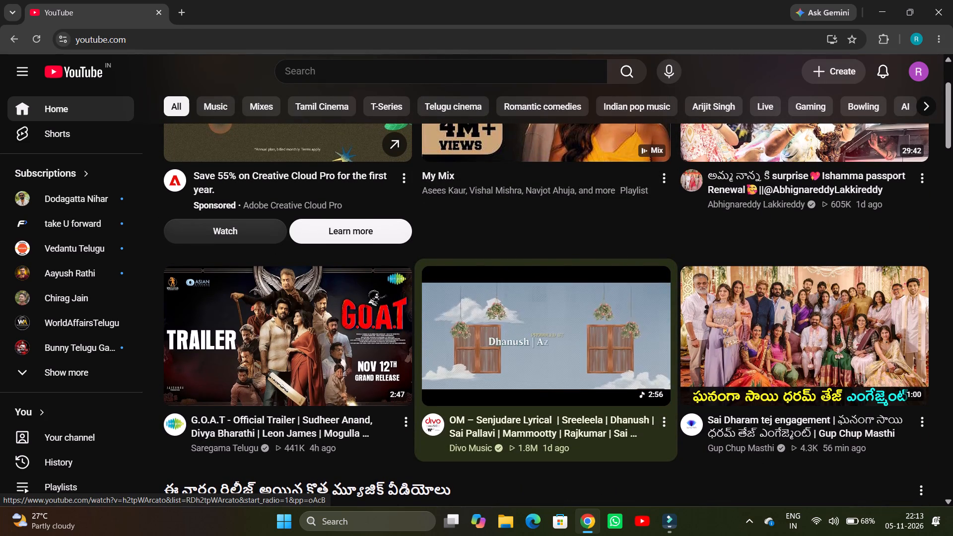
# Look through the recommended videos on the YouTube home page and close the browser.
pyautogui.hscroll(1, 504, 299)
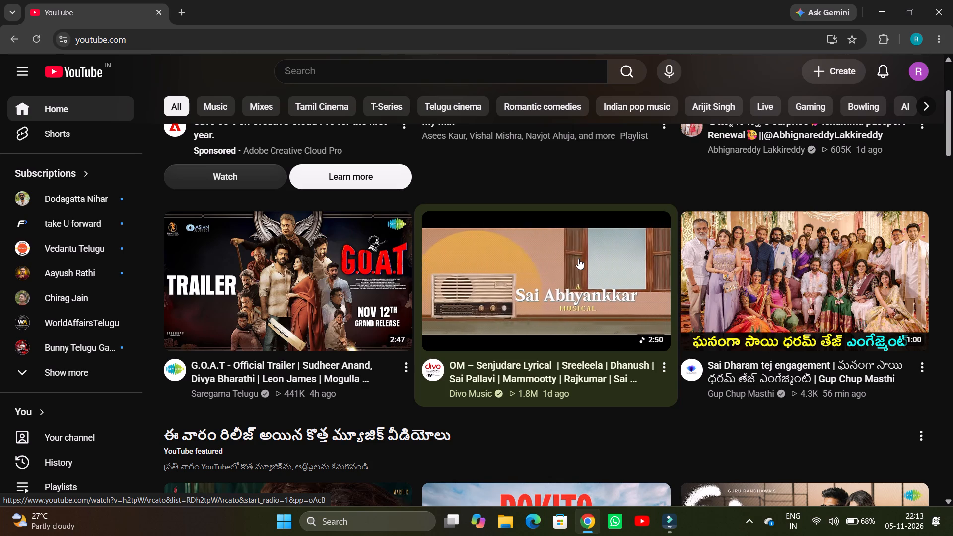
pyautogui.scroll(-1, 619, 302)
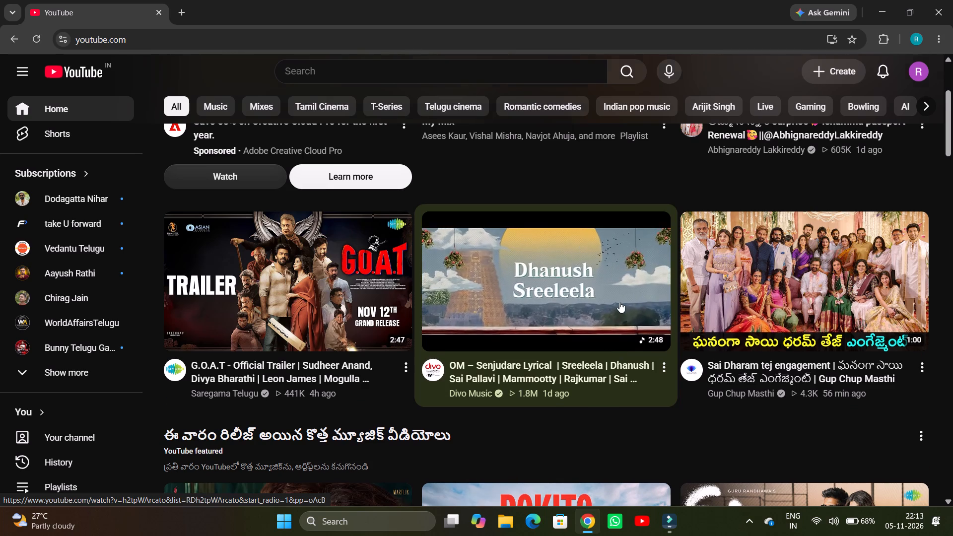
pyautogui.scroll(-1, 619, 302)
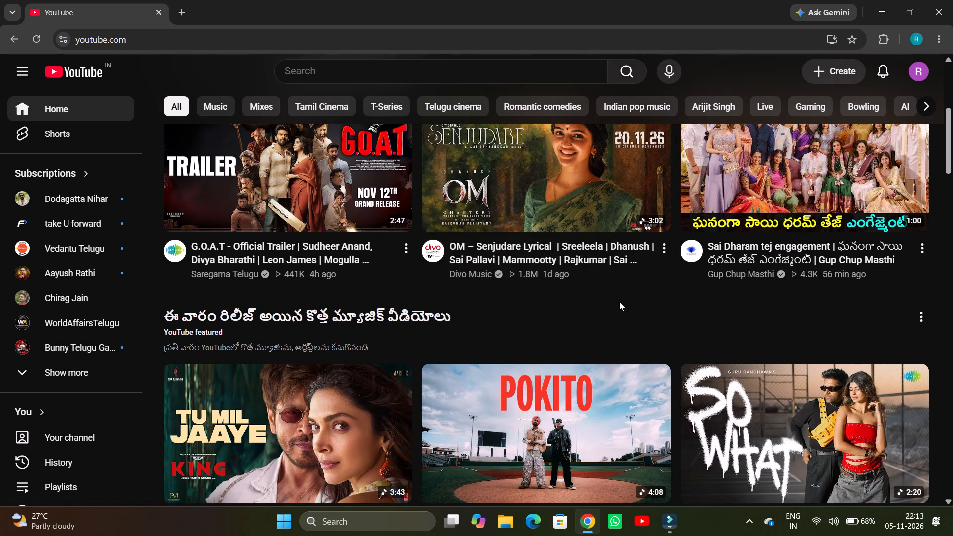
pyautogui.hscroll(1, 640, 331)
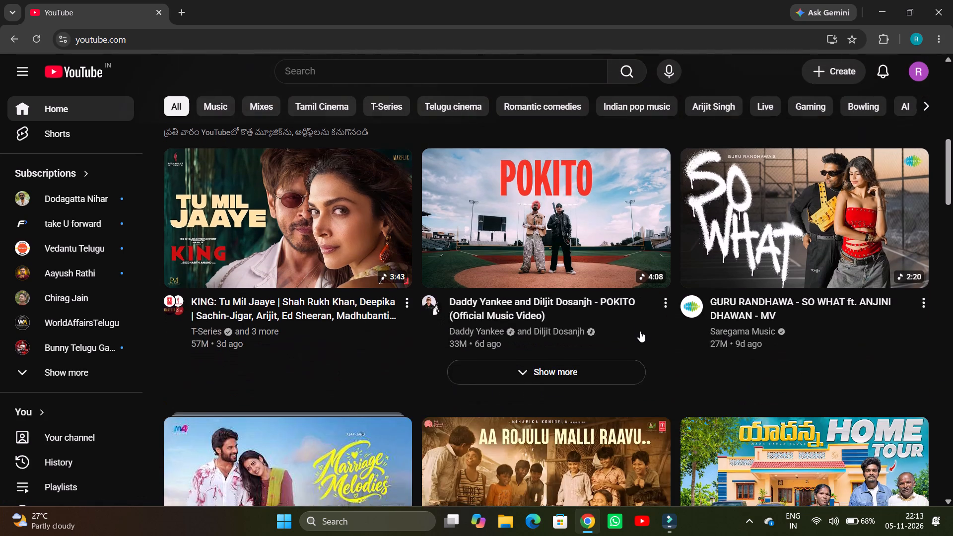
pyautogui.hscroll(1, 640, 331)
pyautogui.scroll(4, 640, 331)
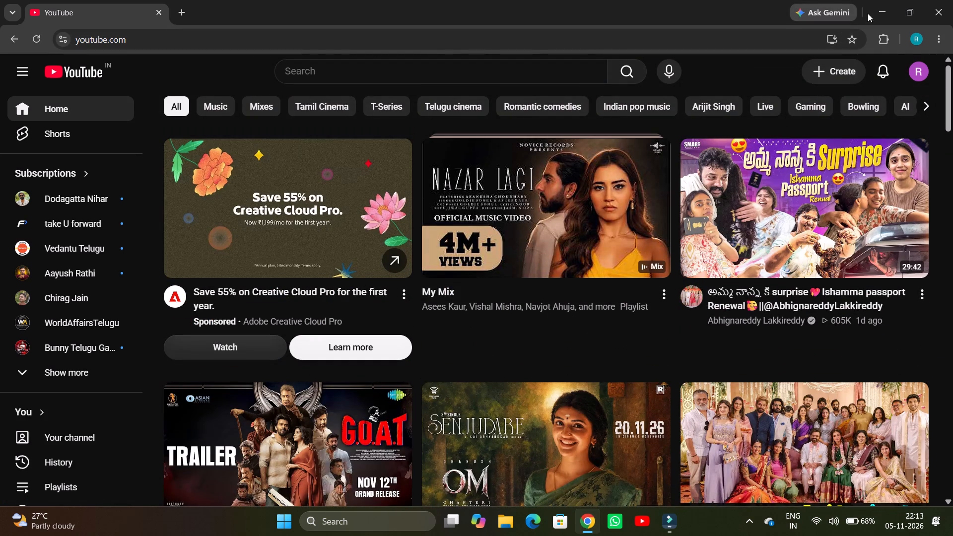
pyautogui.click(952, 0)
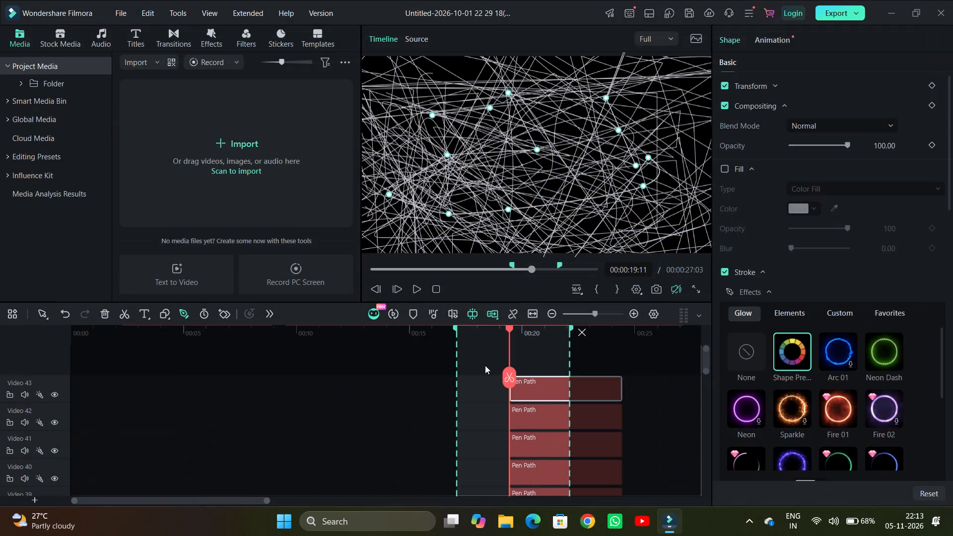
# Search Windows for "in" and open the Instagram app.
pyautogui.click(361, 523)
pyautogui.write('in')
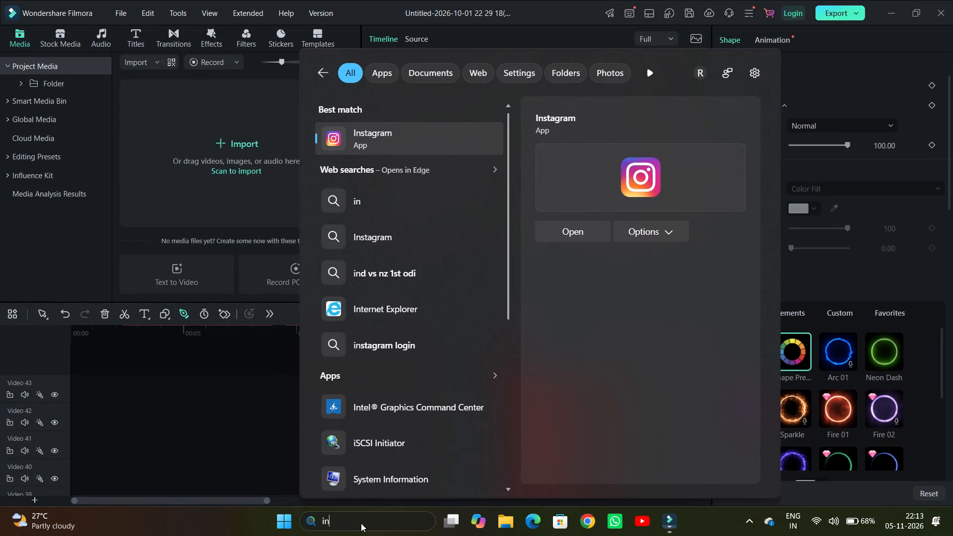
pyautogui.click(573, 230)
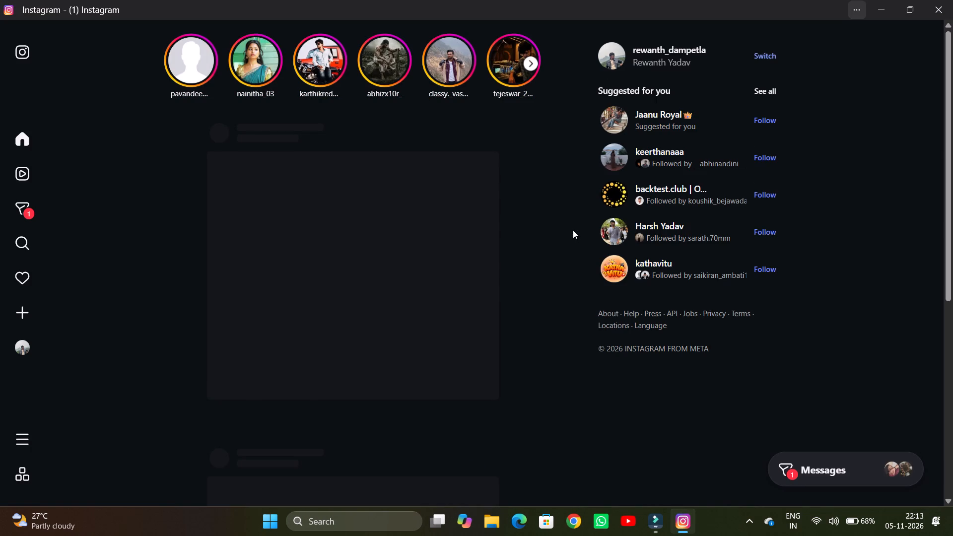
# Open the profile of today's follow requester from the Instagram notifications and send them a follow request.
pyautogui.click(12, 276)
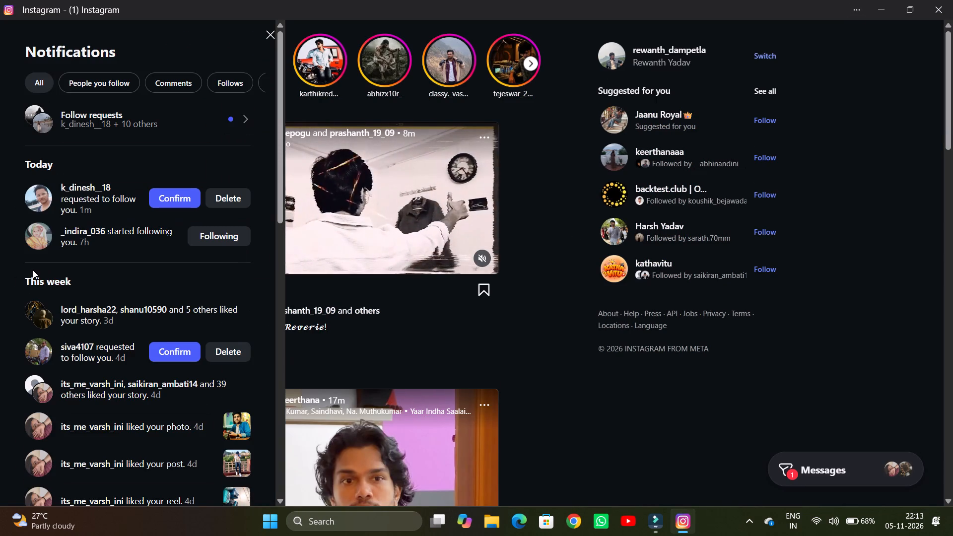
pyautogui.click(147, 197)
pyautogui.click(428, 177)
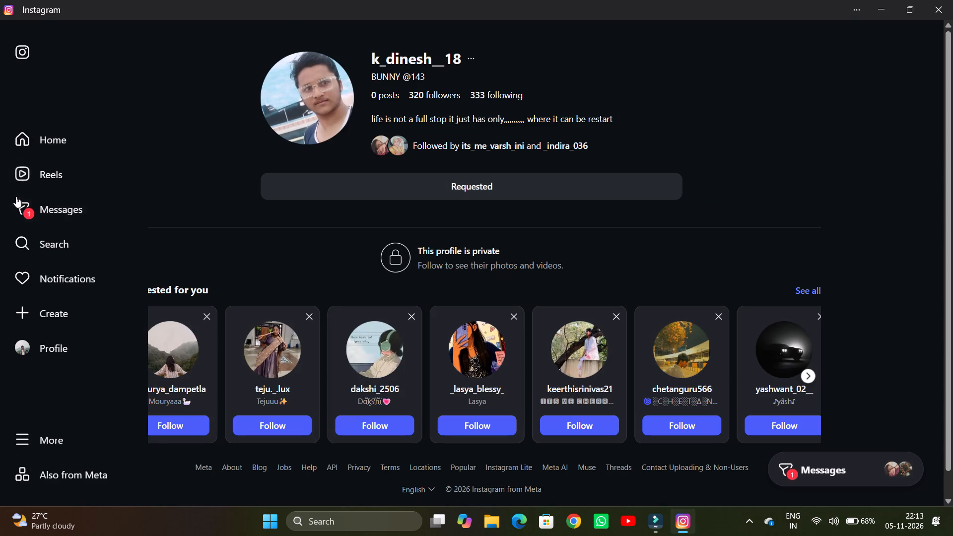
# Accept today's pending follow request in the Instagram notifications and close the notifications.
pyautogui.moveTo(23, 242); pyautogui.dragTo(21, 279)
pyautogui.click(21, 279)
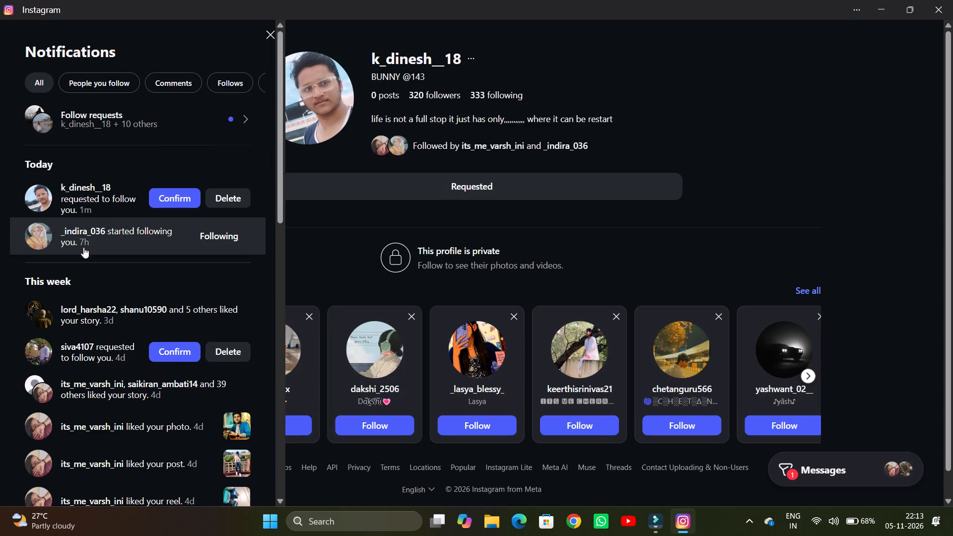
pyautogui.click(165, 191)
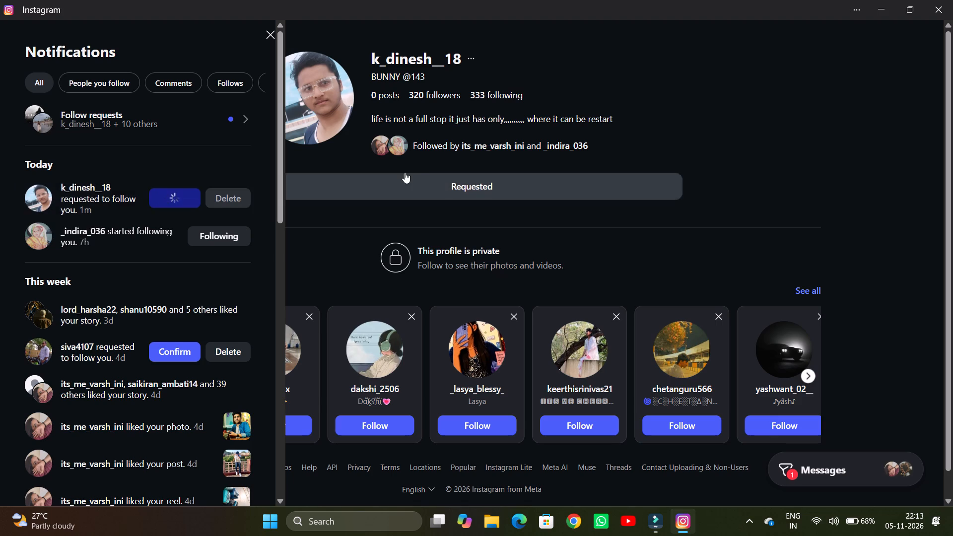
pyautogui.click(270, 36)
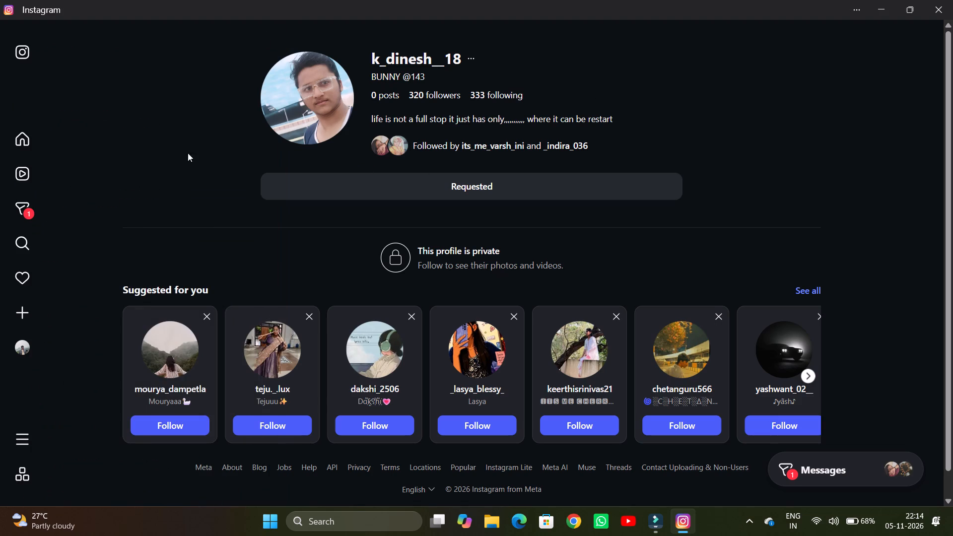
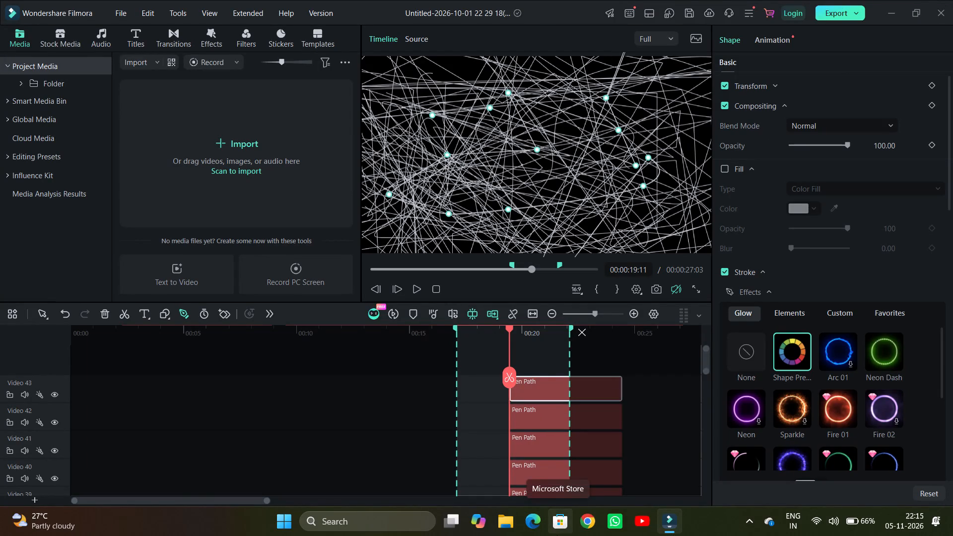
# Switch from the Filmora project to the web by launching Google Chrome.
pyautogui.click(580, 522)
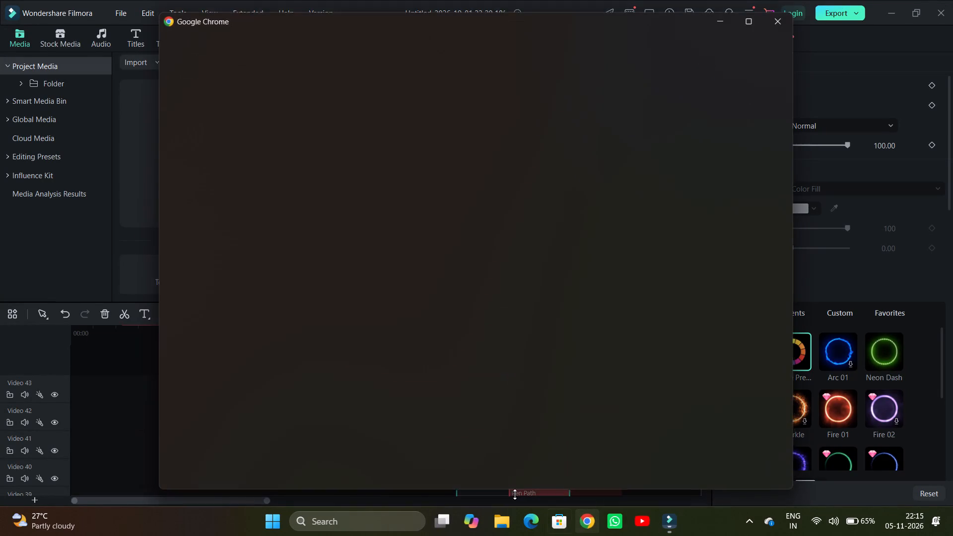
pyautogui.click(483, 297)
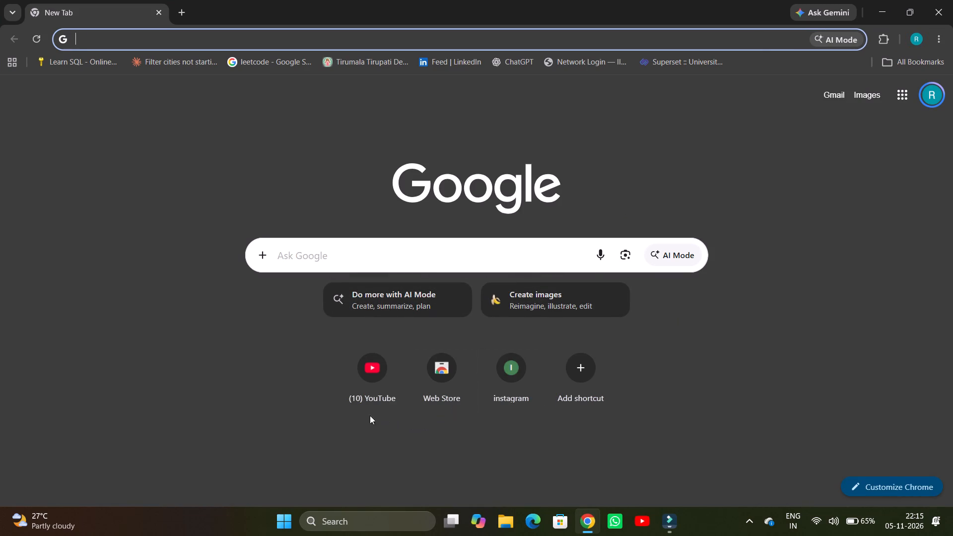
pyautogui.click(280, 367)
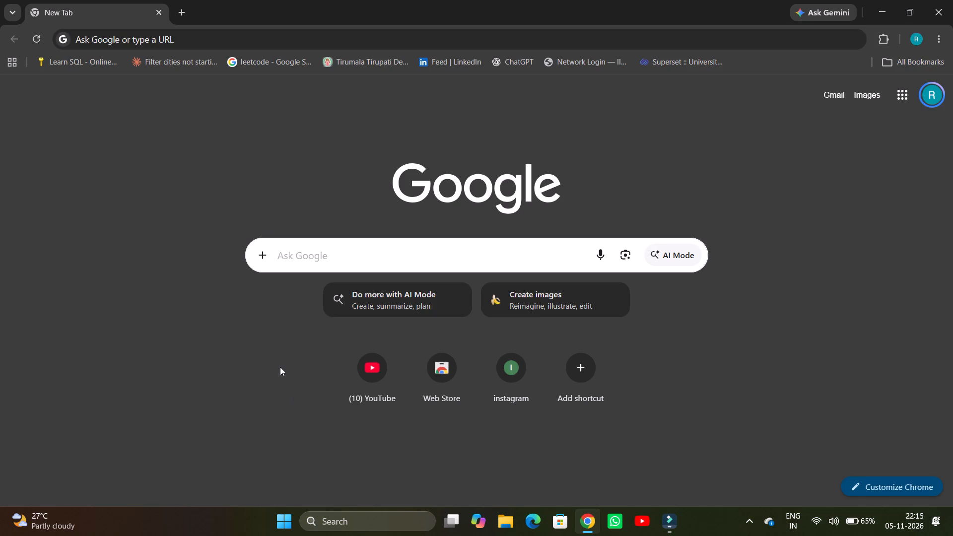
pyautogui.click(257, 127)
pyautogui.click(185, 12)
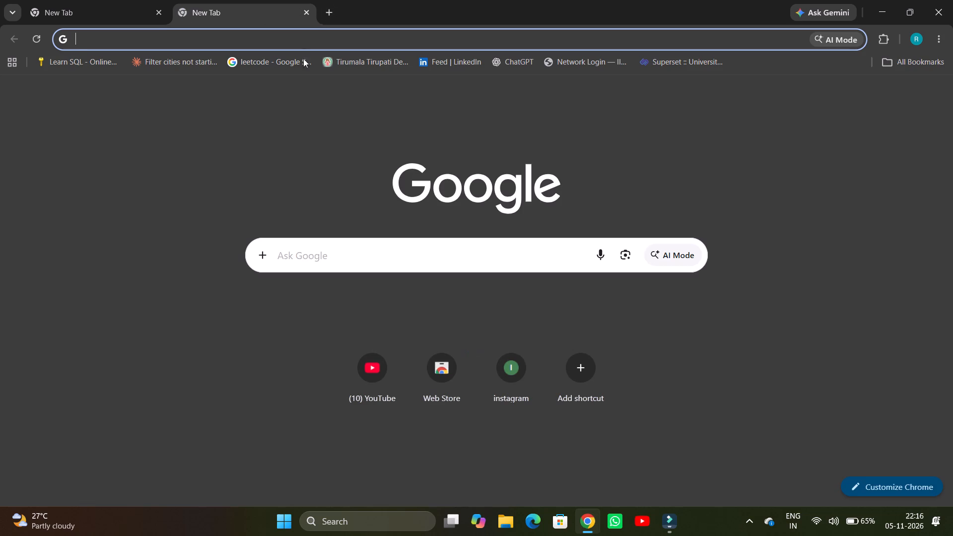
# Switch back to Filmora and move an additional anchor point of the Video 43 Pen Path around the preview to just beyond its centre.
pyautogui.click(673, 524)
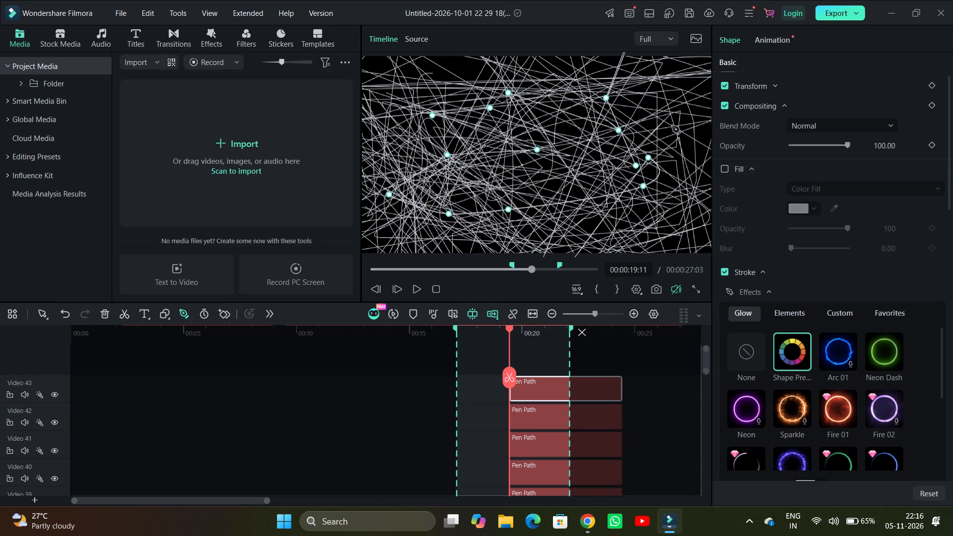
pyautogui.moveTo(651, 159); pyautogui.dragTo(314, 166)
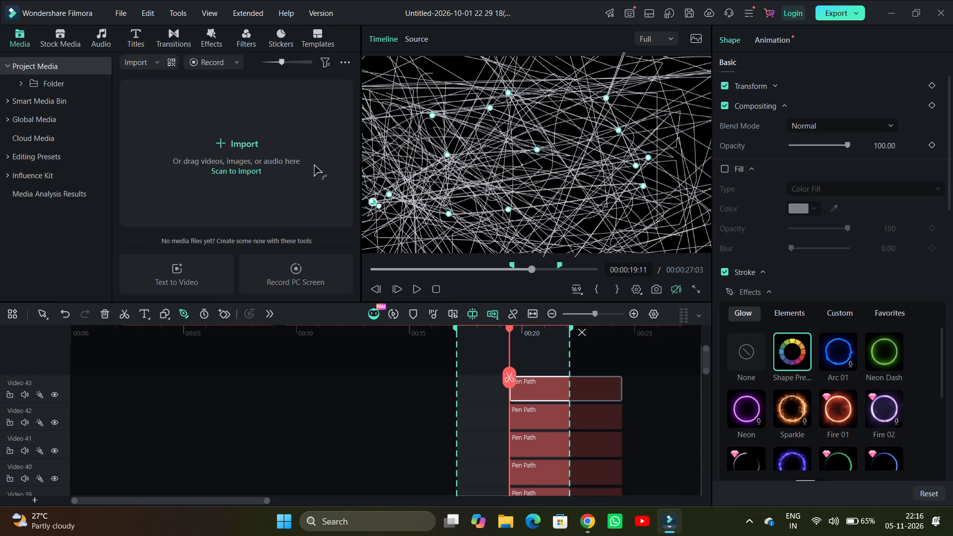
pyautogui.moveTo(314, 166); pyautogui.dragTo(355, 87)
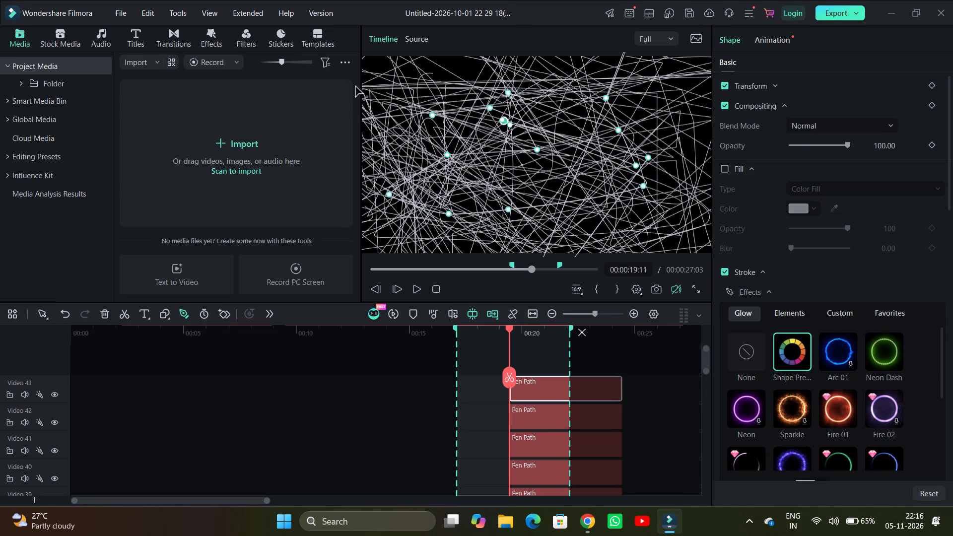
pyautogui.moveTo(355, 87); pyautogui.dragTo(350, 202)
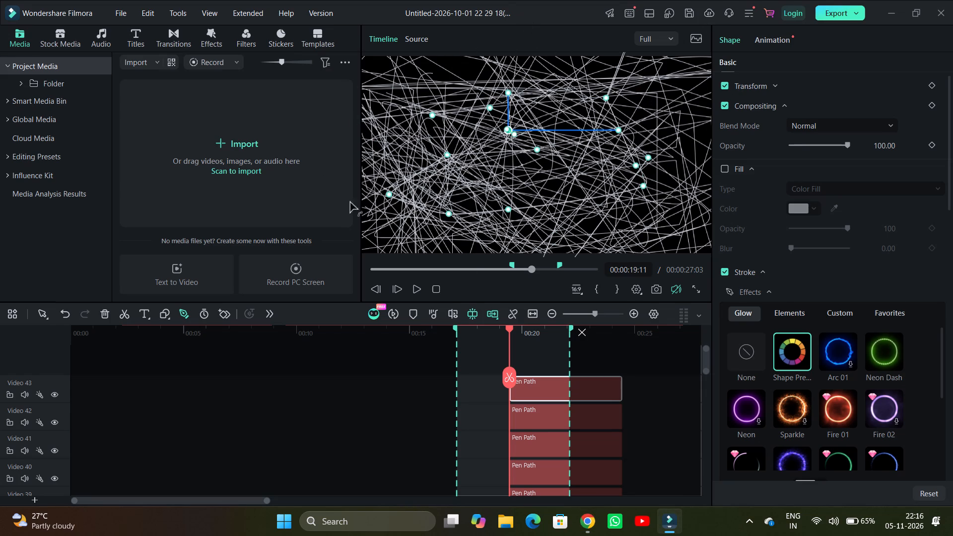
pyautogui.moveTo(350, 202); pyautogui.dragTo(582, 166)
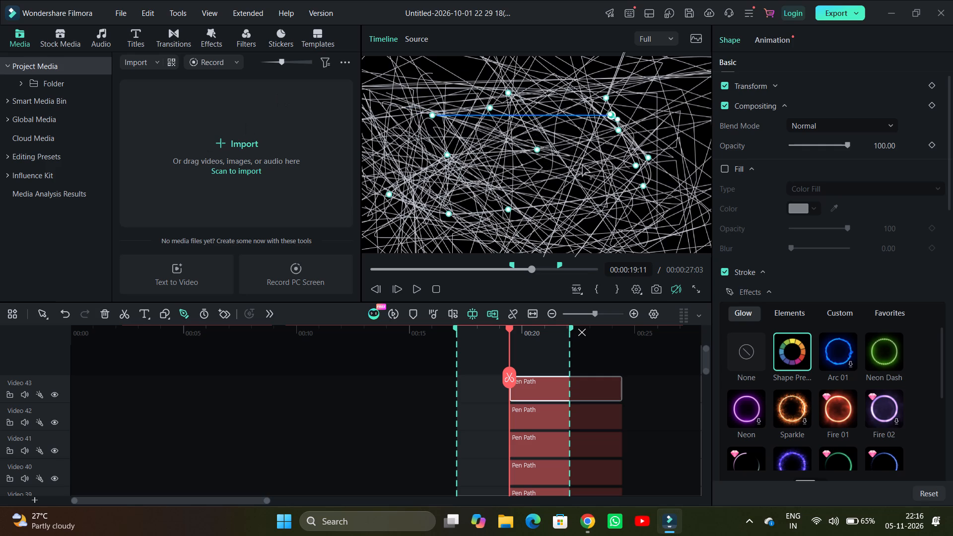
pyautogui.moveTo(582, 166); pyautogui.dragTo(814, 88)
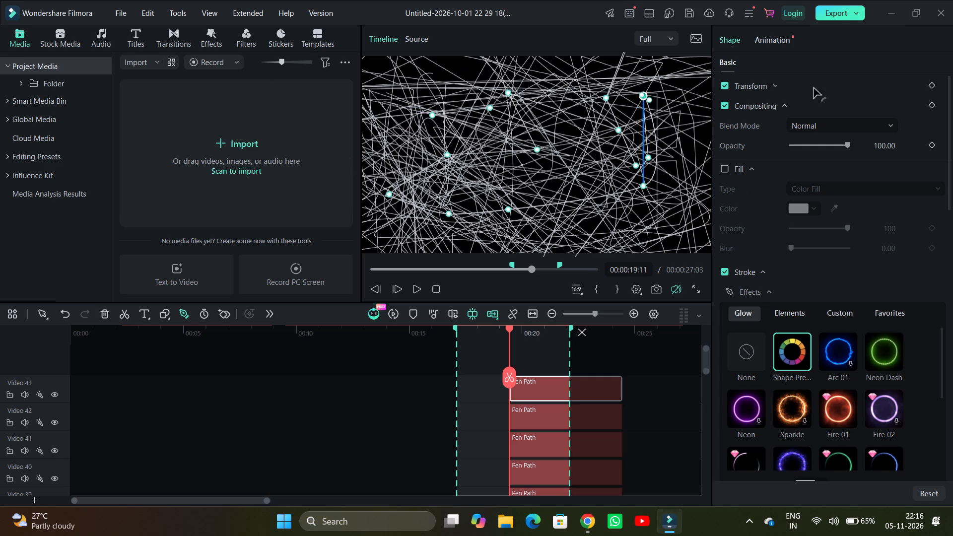
pyautogui.moveTo(814, 88); pyautogui.dragTo(394, 67)
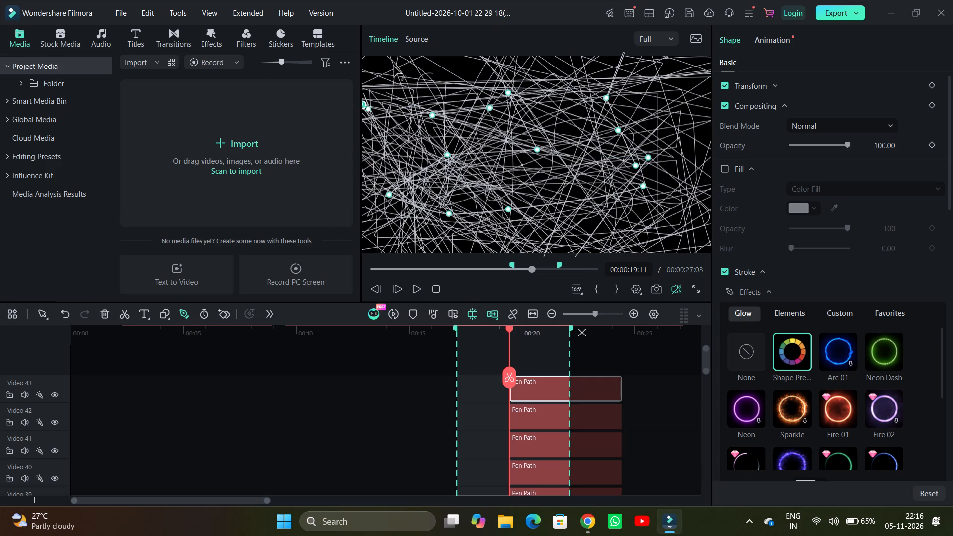
pyautogui.moveTo(394, 67); pyautogui.dragTo(296, 166)
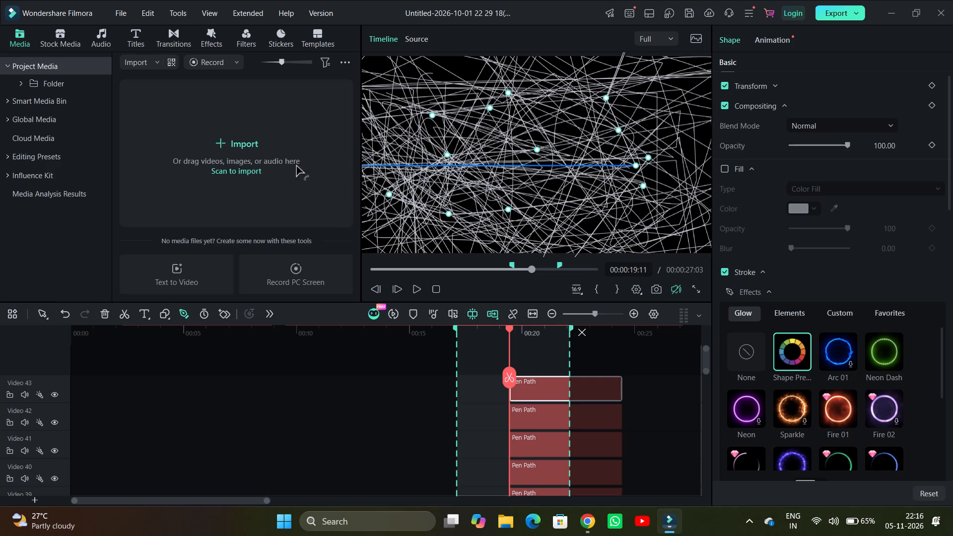
pyautogui.moveTo(296, 166); pyautogui.dragTo(474, 224)
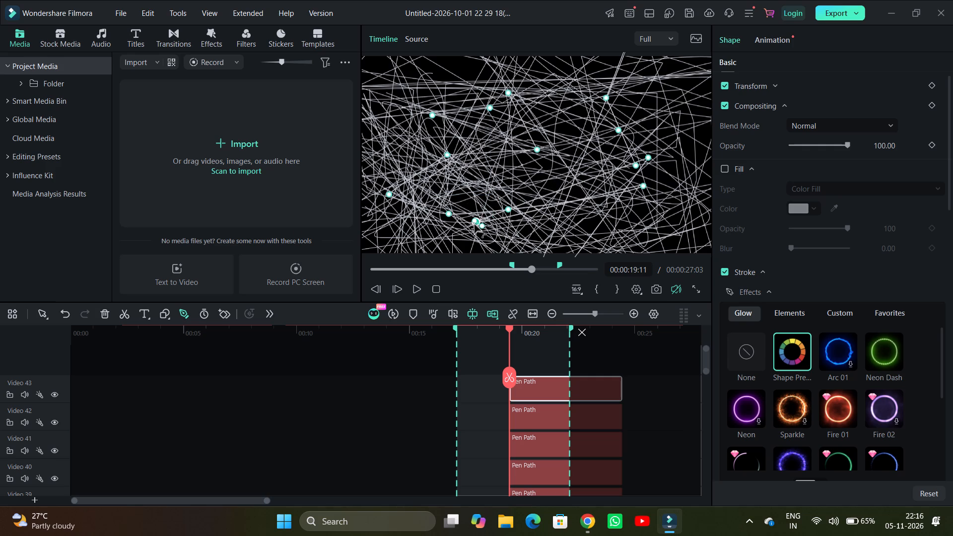
pyautogui.moveTo(474, 224); pyautogui.dragTo(459, 235)
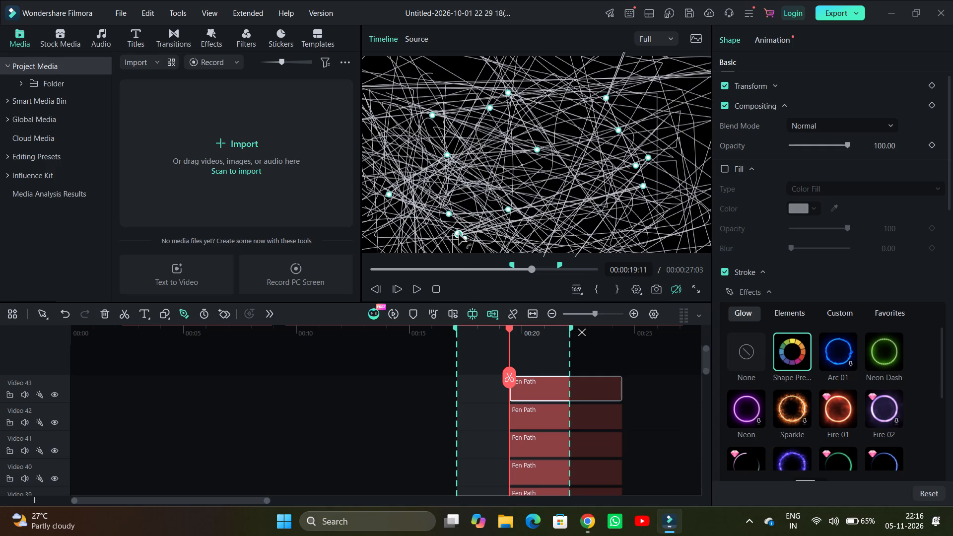
pyautogui.moveTo(459, 235); pyautogui.dragTo(343, 96)
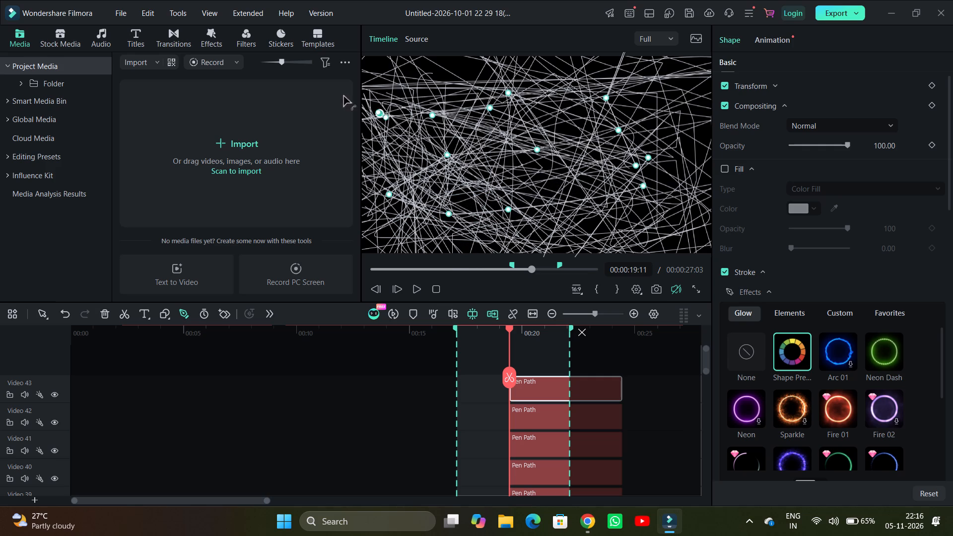
pyautogui.moveTo(343, 96); pyautogui.dragTo(511, 122)
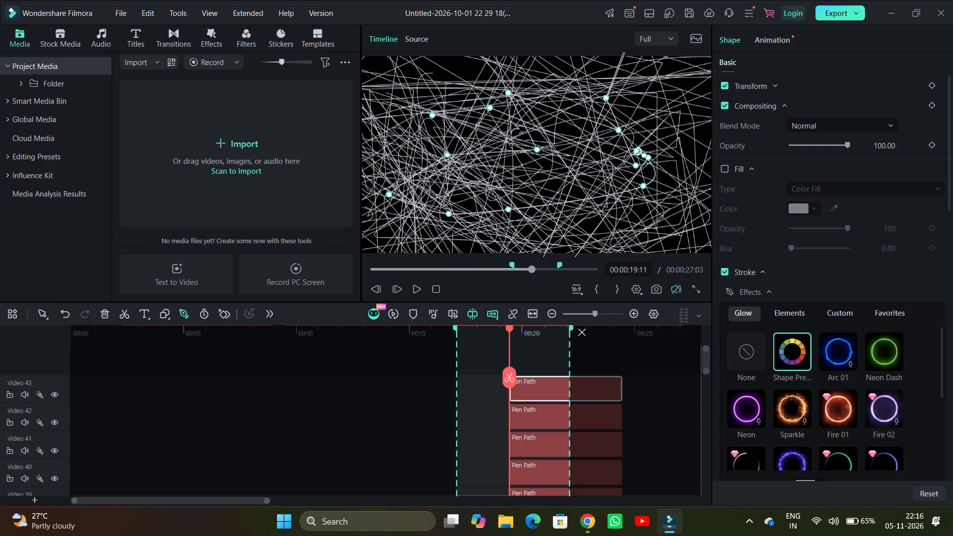
pyautogui.moveTo(511, 122); pyautogui.dragTo(478, 135)
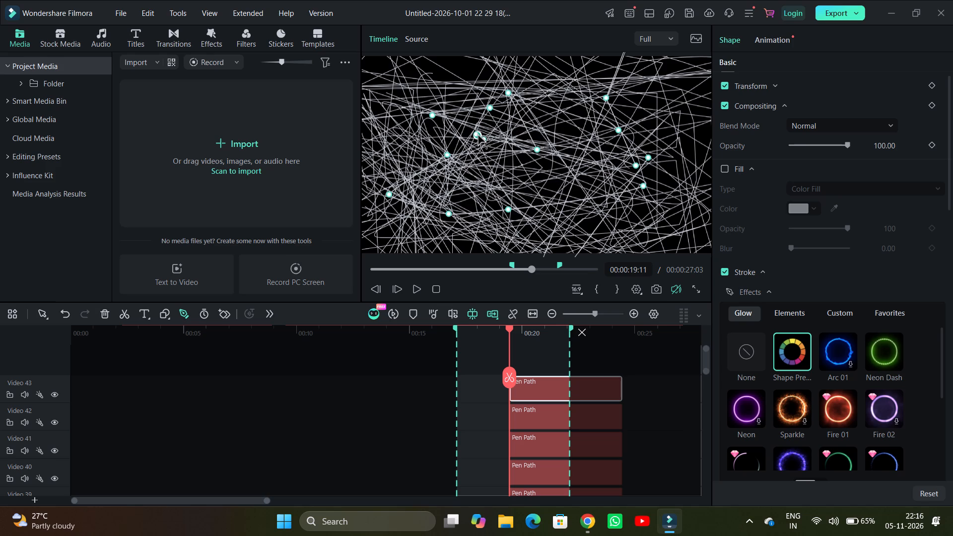
pyautogui.moveTo(478, 135); pyautogui.dragTo(478, 138)
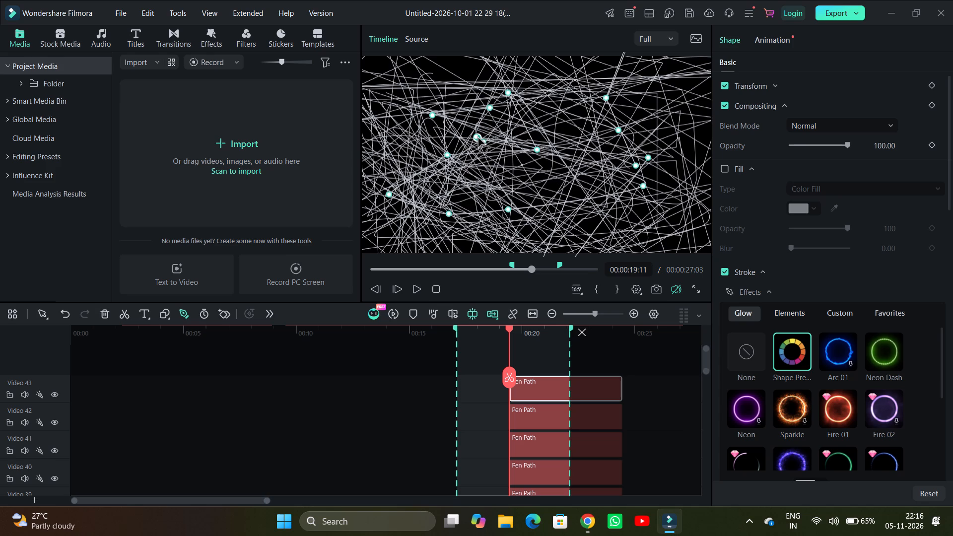
pyautogui.moveTo(478, 138); pyautogui.dragTo(342, 155)
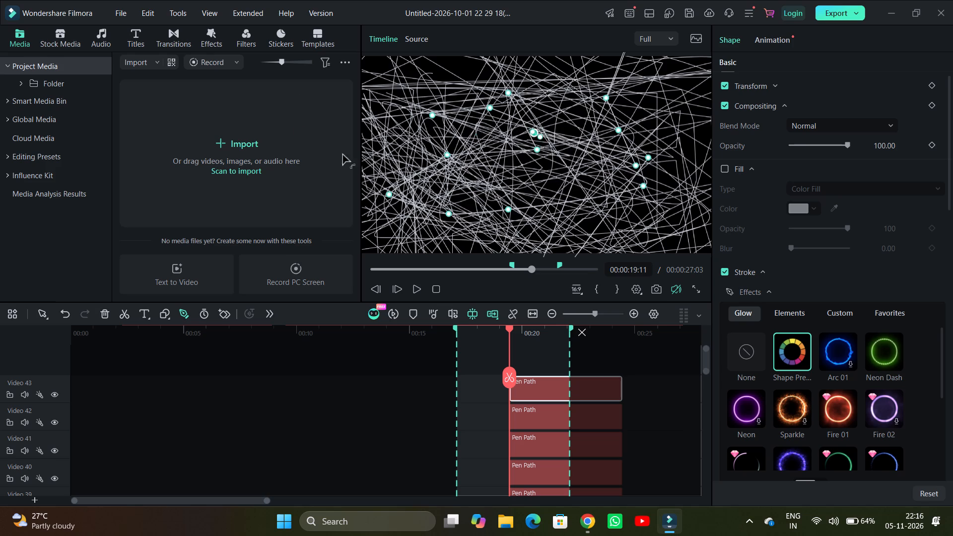
pyautogui.moveTo(342, 155); pyautogui.dragTo(534, 64)
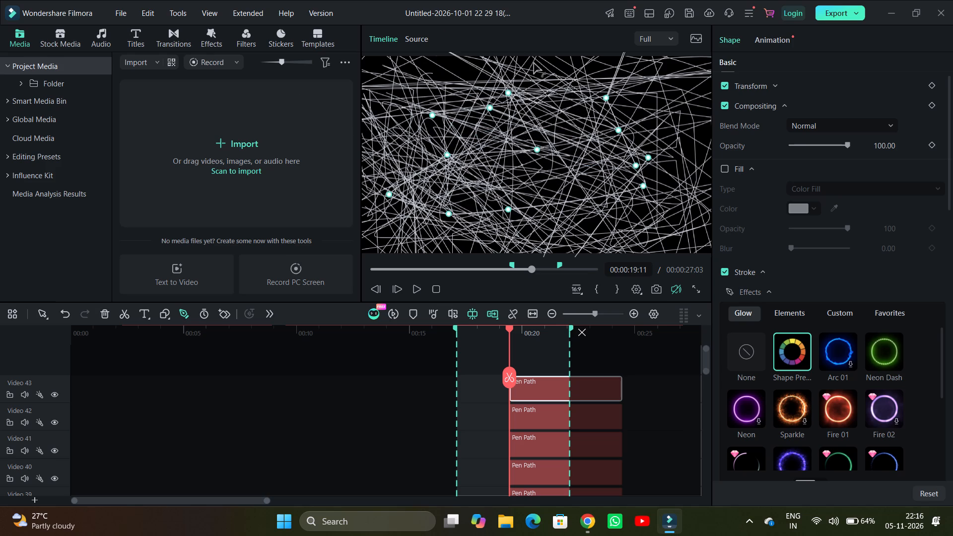
pyautogui.moveTo(534, 64); pyautogui.dragTo(288, 106)
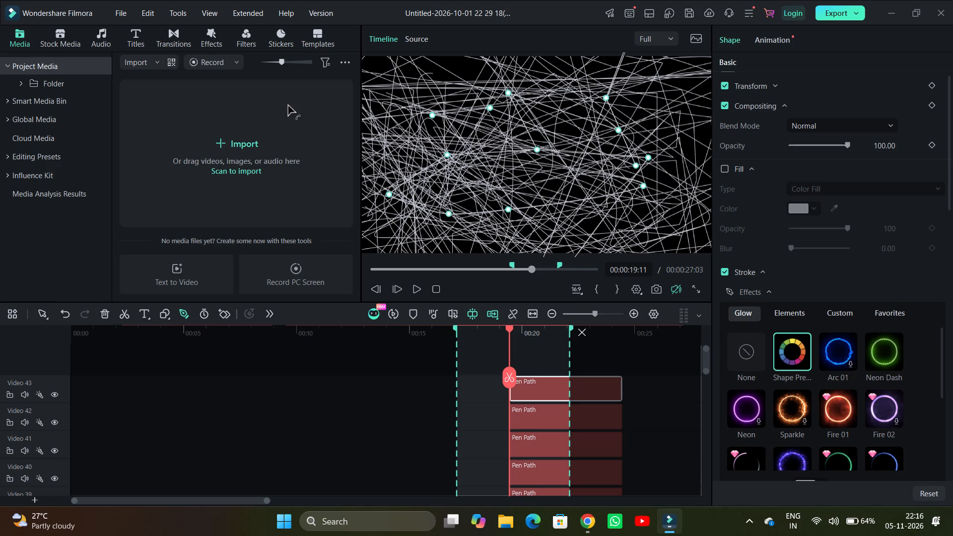
pyautogui.moveTo(288, 106); pyautogui.dragTo(360, 30)
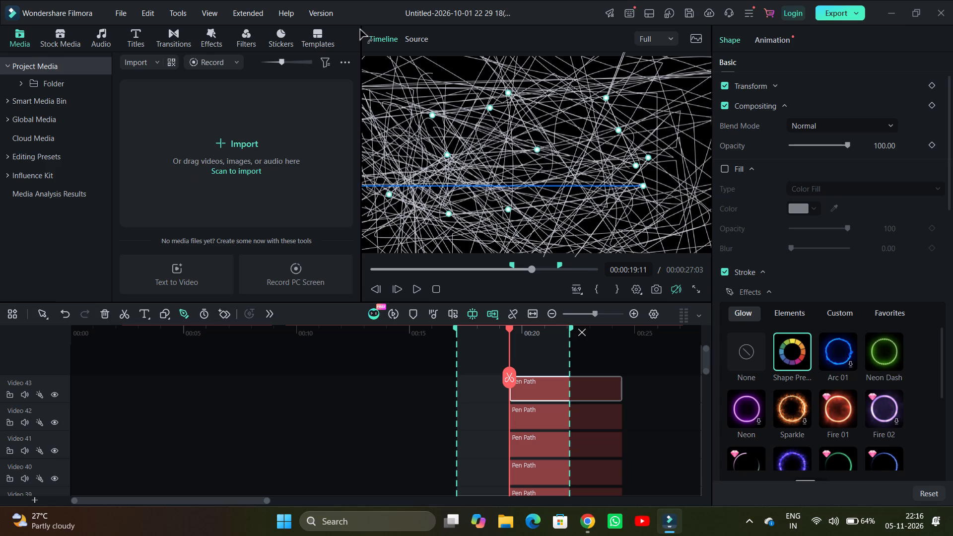
pyautogui.moveTo(360, 30); pyautogui.dragTo(496, 113)
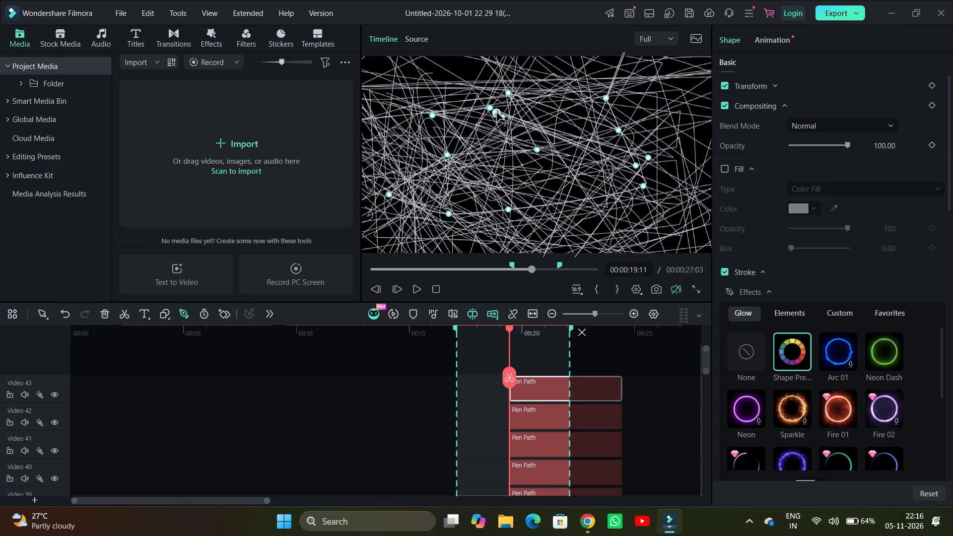
pyautogui.moveTo(496, 113); pyautogui.dragTo(493, 136)
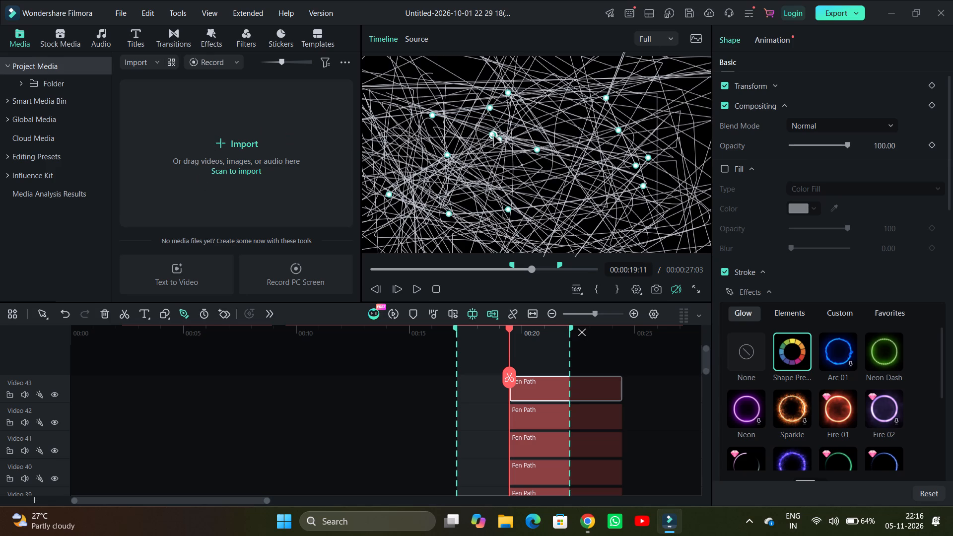
pyautogui.moveTo(493, 136); pyautogui.dragTo(494, 147)
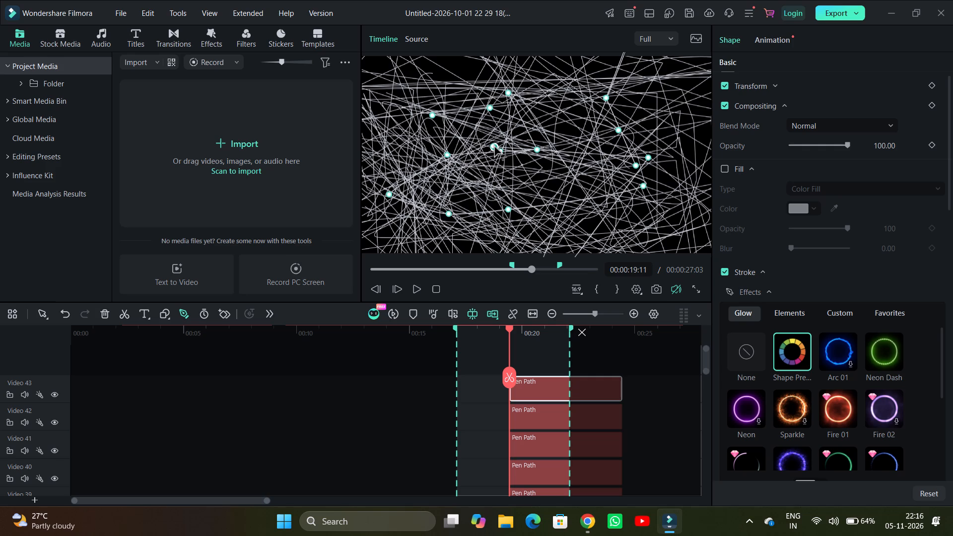
pyautogui.moveTo(494, 147); pyautogui.dragTo(506, 134)
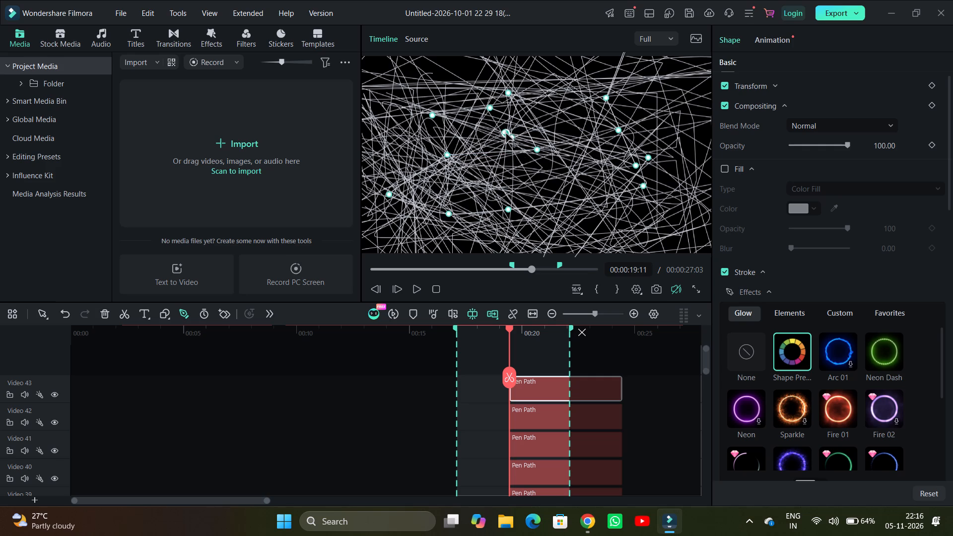
pyautogui.moveTo(506, 134); pyautogui.dragTo(538, 164)
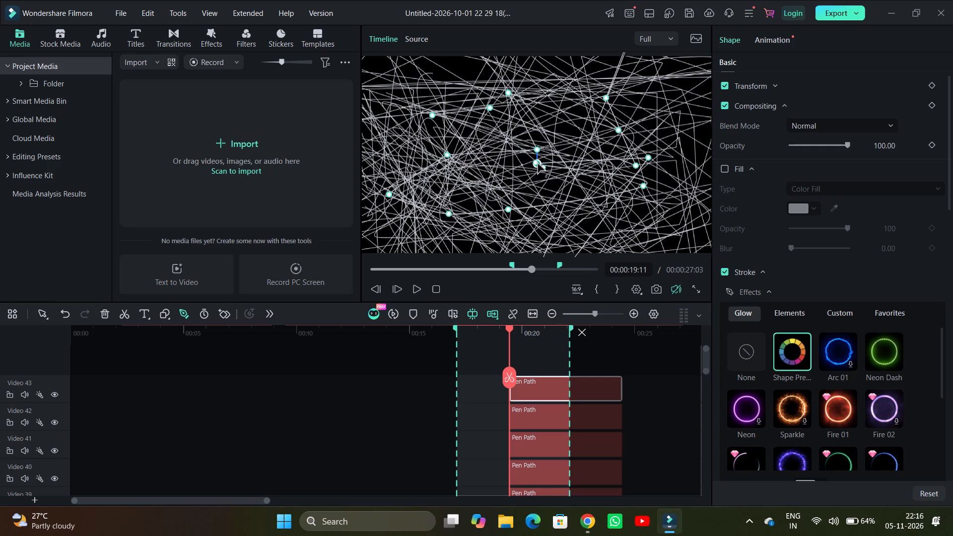
pyautogui.moveTo(538, 164); pyautogui.dragTo(541, 162)
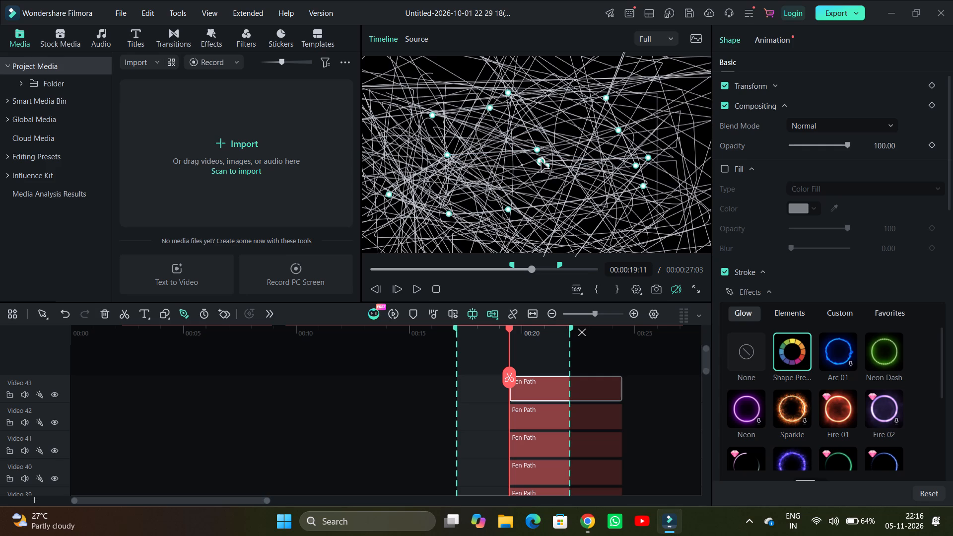
pyautogui.moveTo(541, 162); pyautogui.dragTo(545, 167)
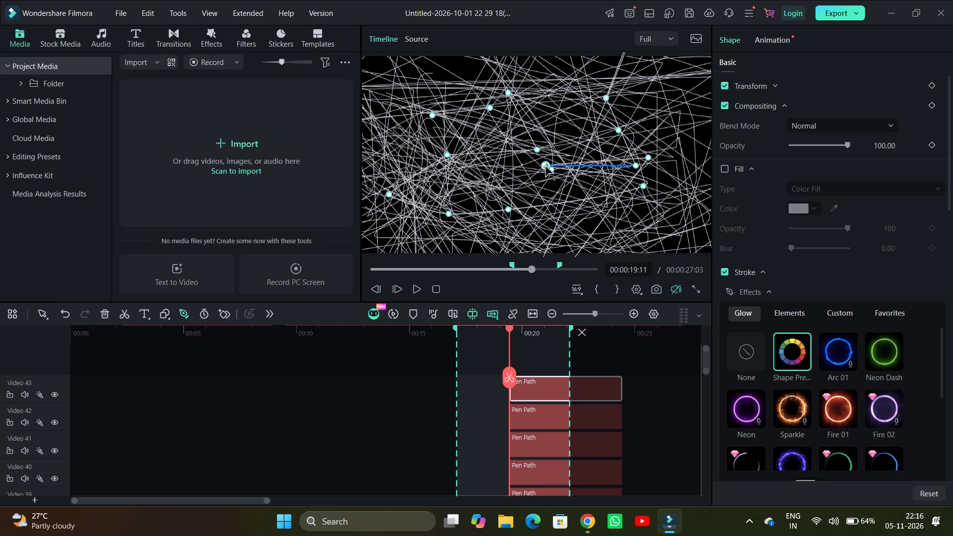
pyautogui.moveTo(545, 167); pyautogui.dragTo(548, 167)
pyautogui.moveTo(548, 167); pyautogui.dragTo(548, 167)
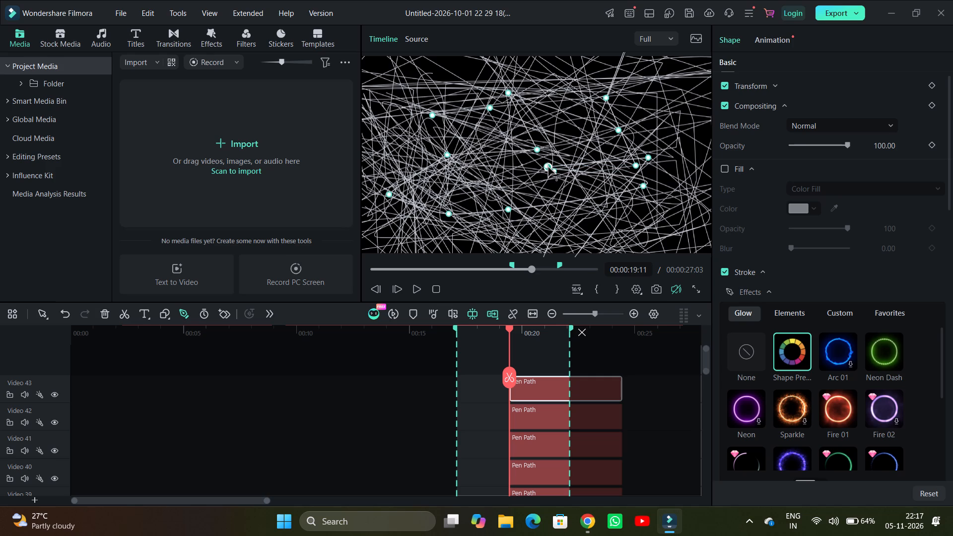
pyautogui.moveTo(548, 167); pyautogui.dragTo(555, 169)
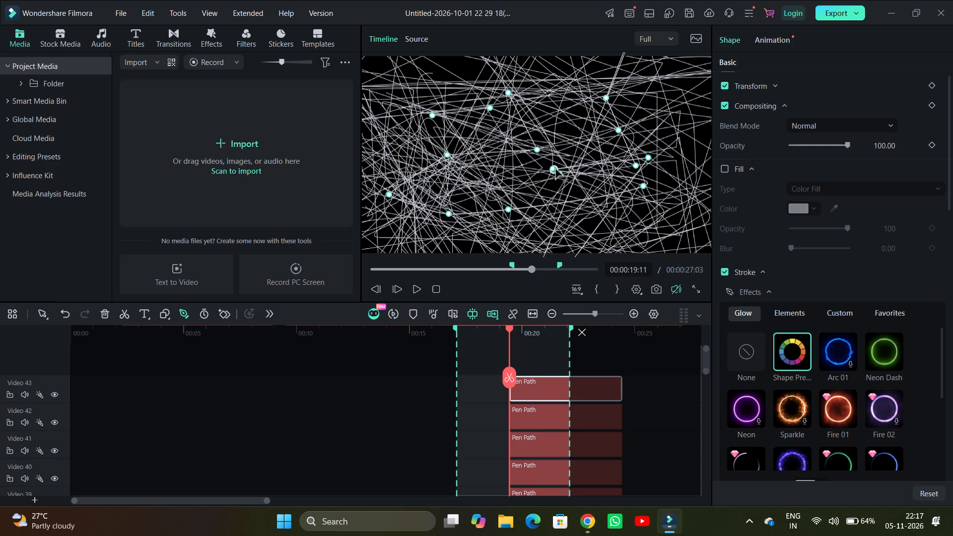
pyautogui.moveTo(555, 169); pyautogui.dragTo(565, 167)
pyautogui.moveTo(565, 167); pyautogui.dragTo(573, 167)
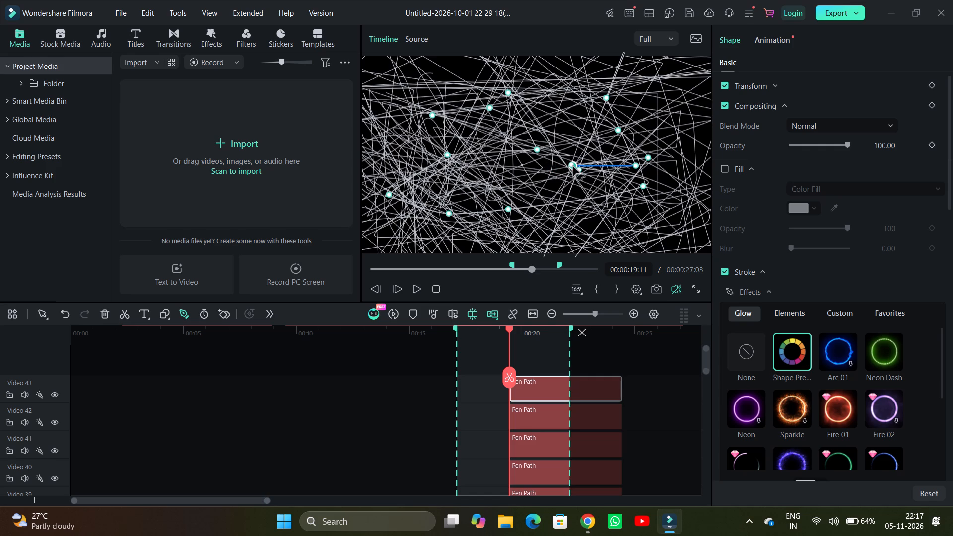
pyautogui.moveTo(573, 167); pyautogui.dragTo(582, 170)
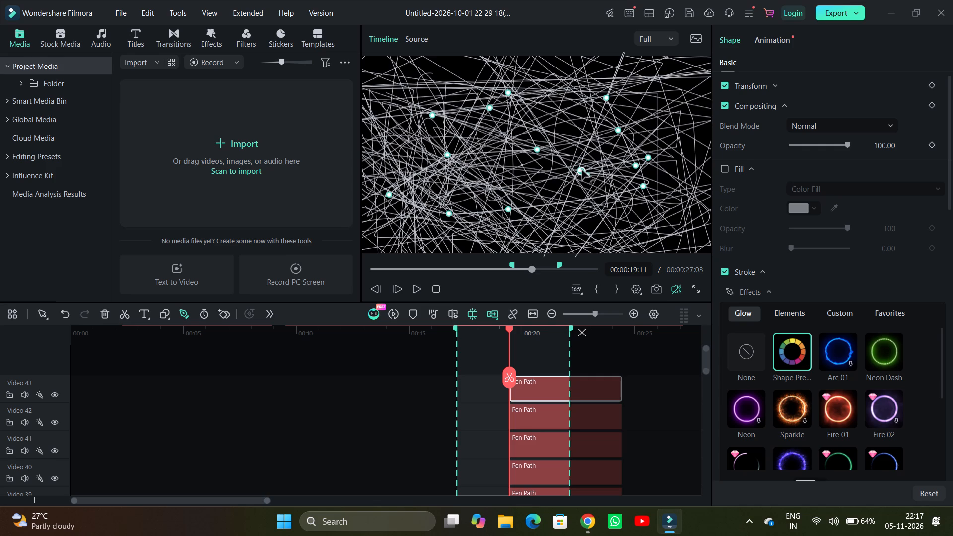
# Move the Video 43 Pen Path anchor point just beyond the preview's centre out past the frame's lower-right corner.
pyautogui.moveTo(582, 170); pyautogui.dragTo(593, 172)
pyautogui.moveTo(593, 172); pyautogui.dragTo(593, 178)
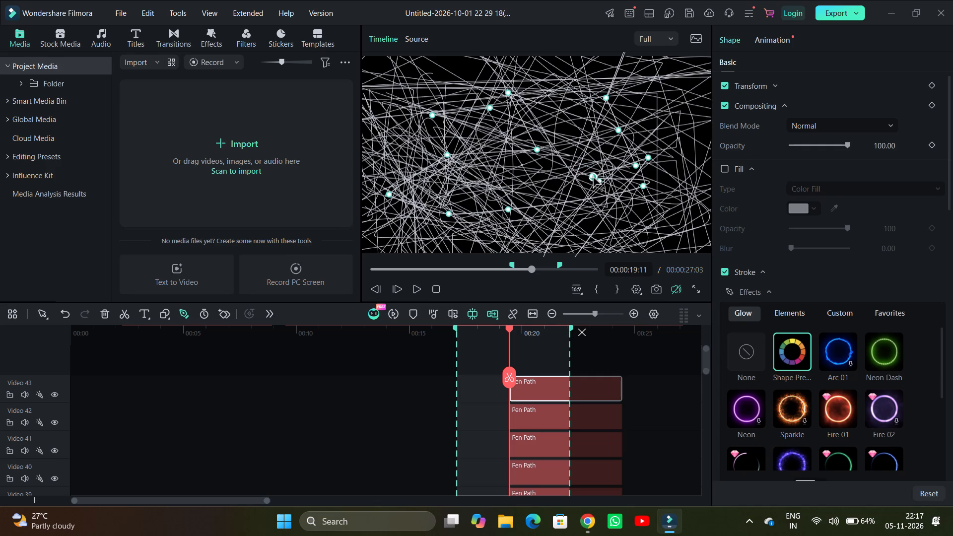
pyautogui.moveTo(593, 178); pyautogui.dragTo(594, 180)
pyautogui.moveTo(594, 180); pyautogui.dragTo(609, 182)
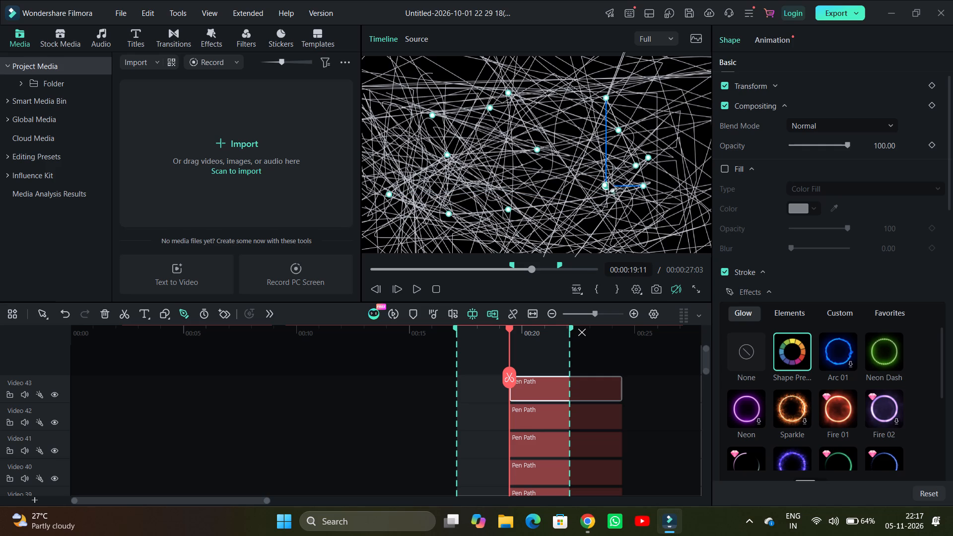
pyautogui.moveTo(609, 182); pyautogui.dragTo(644, 191)
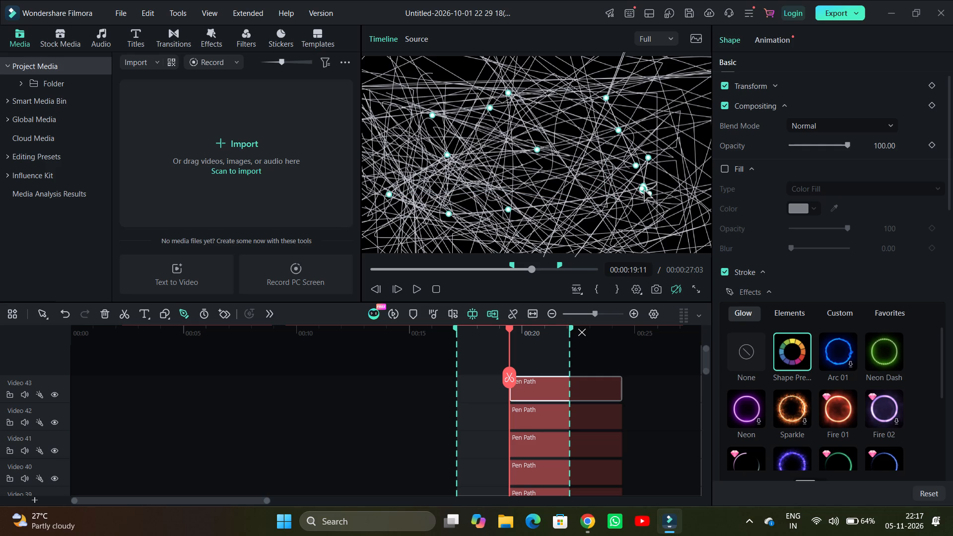
pyautogui.moveTo(644, 191); pyautogui.dragTo(658, 197)
pyautogui.moveTo(658, 197); pyautogui.dragTo(645, 209)
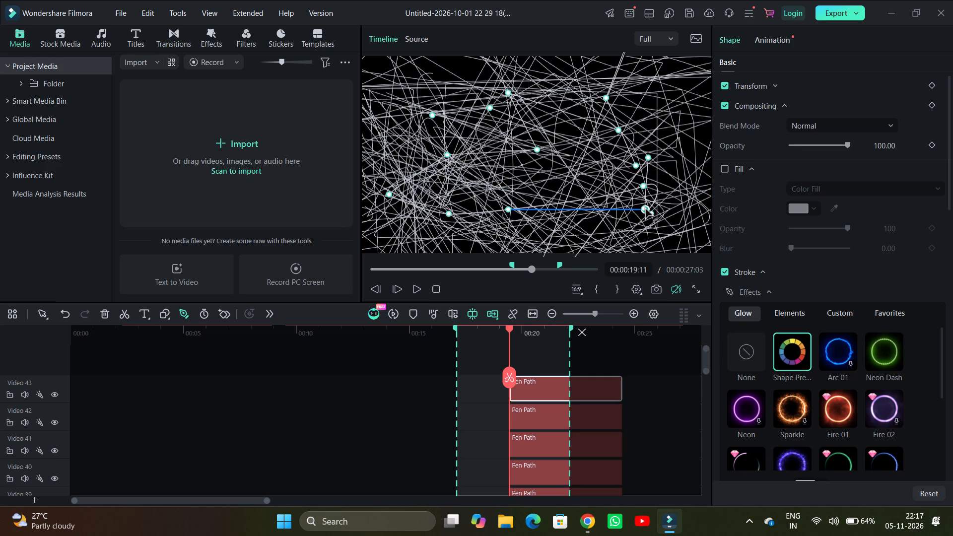
pyautogui.moveTo(645, 209); pyautogui.dragTo(595, 107)
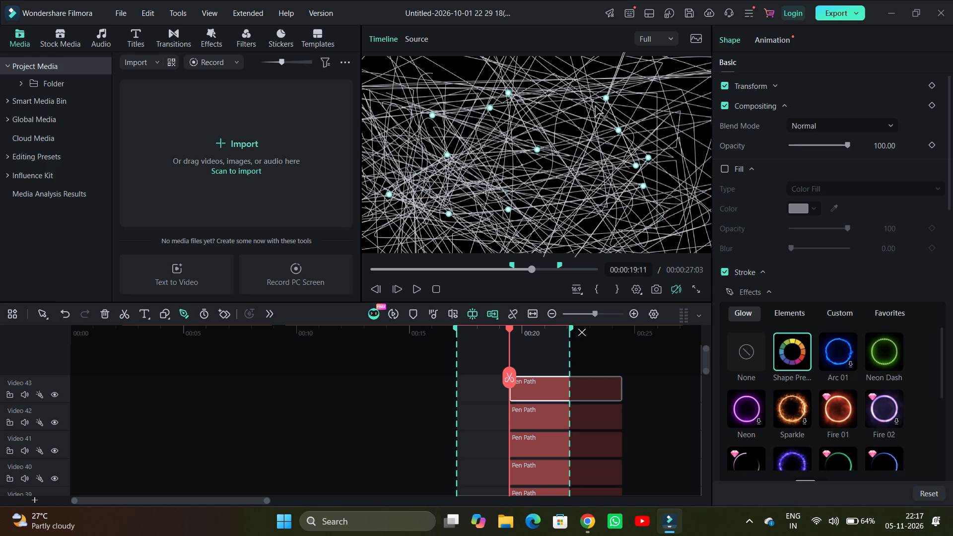
pyautogui.moveTo(595, 107); pyautogui.dragTo(737, 516)
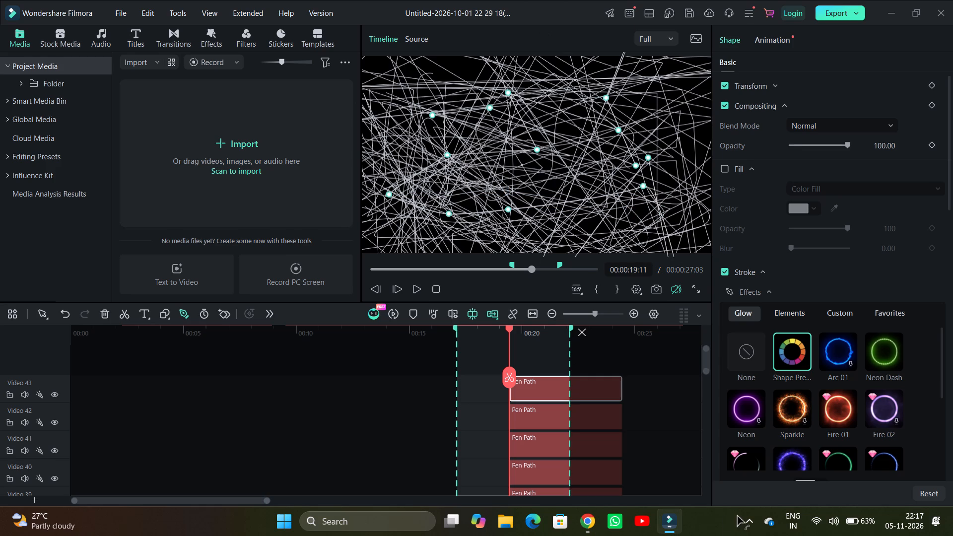
pyautogui.moveTo(737, 516); pyautogui.dragTo(745, 521)
pyautogui.click(747, 522)
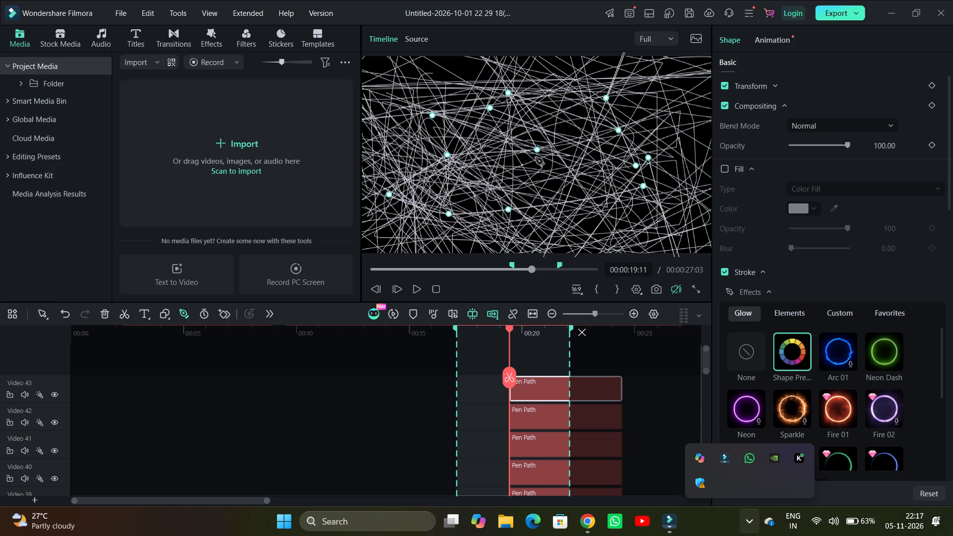
# Move the Video 43 Pen Path anchor point nearest the frame's centre to just beside the upper-left anchor point.
pyautogui.moveTo(536, 151); pyautogui.dragTo(307, 140)
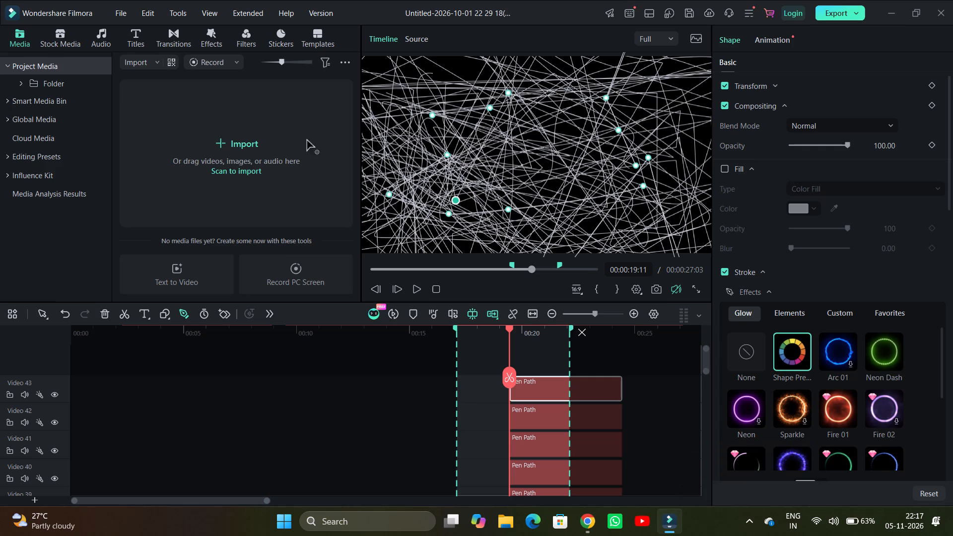
pyautogui.moveTo(307, 140); pyautogui.dragTo(761, 282)
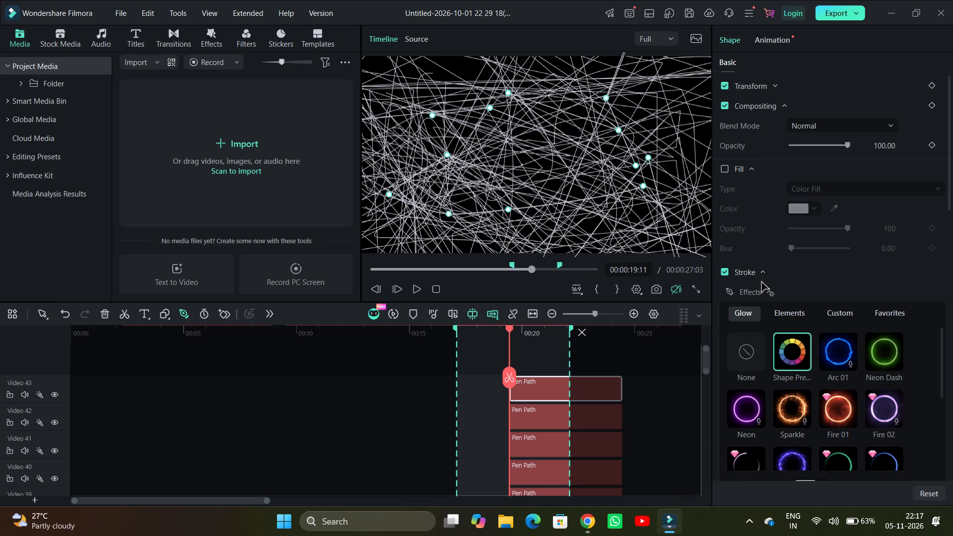
pyautogui.moveTo(761, 282); pyautogui.dragTo(348, 120)
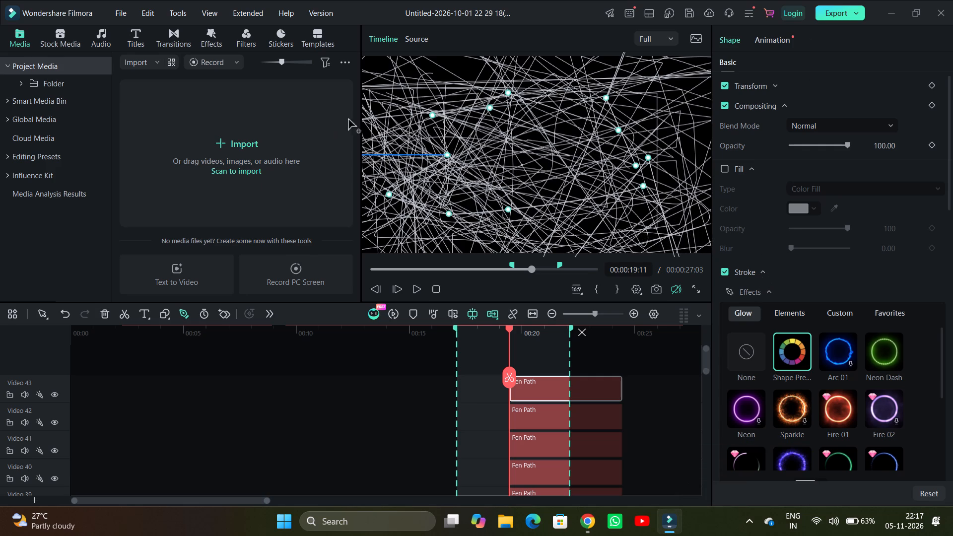
pyautogui.moveTo(348, 120); pyautogui.dragTo(601, 186)
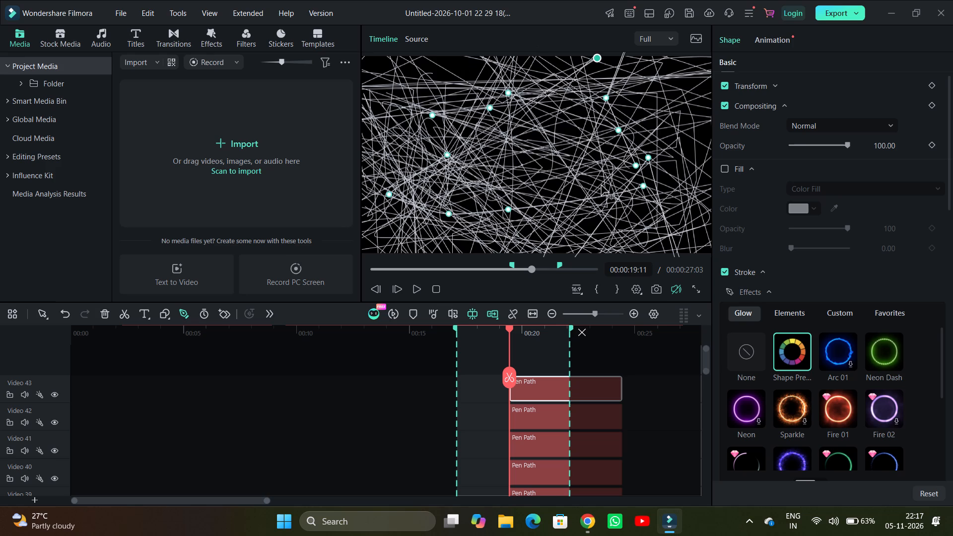
pyautogui.moveTo(601, 186); pyautogui.dragTo(809, 210)
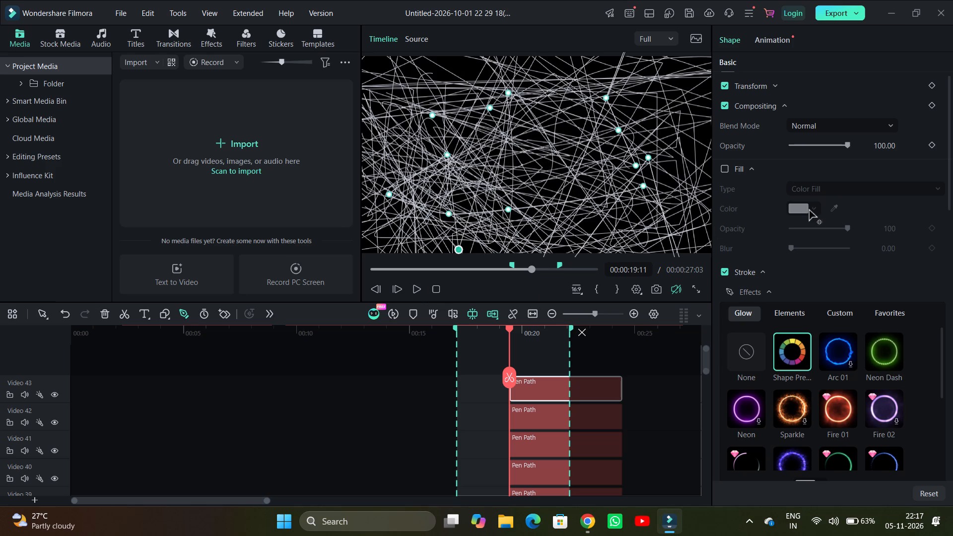
pyautogui.moveTo(809, 210); pyautogui.dragTo(411, 203)
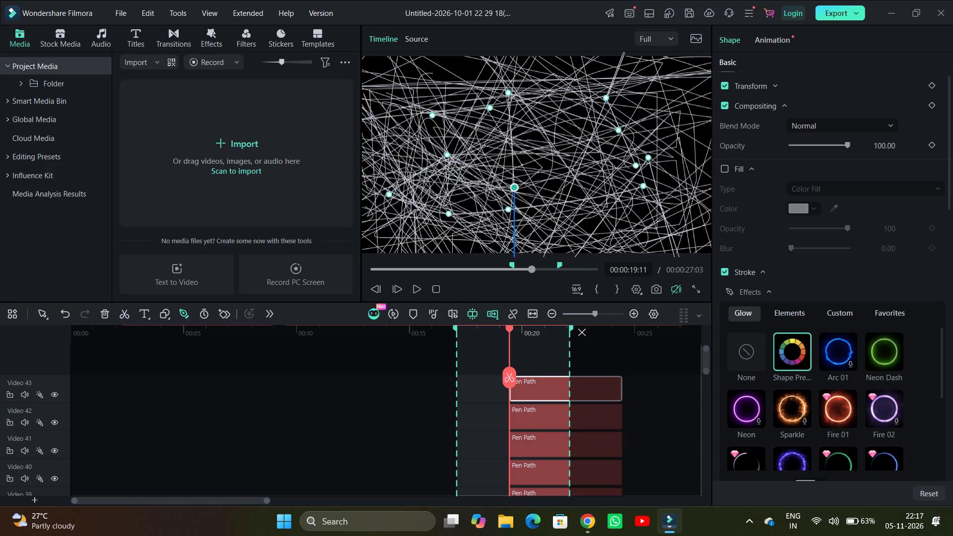
pyautogui.moveTo(411, 203); pyautogui.dragTo(648, 156)
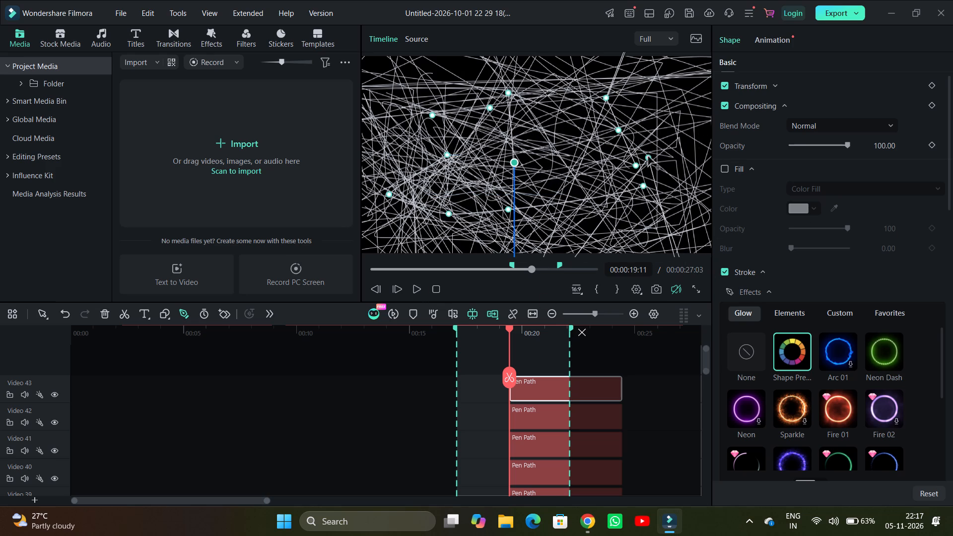
pyautogui.moveTo(648, 156); pyautogui.dragTo(592, 269)
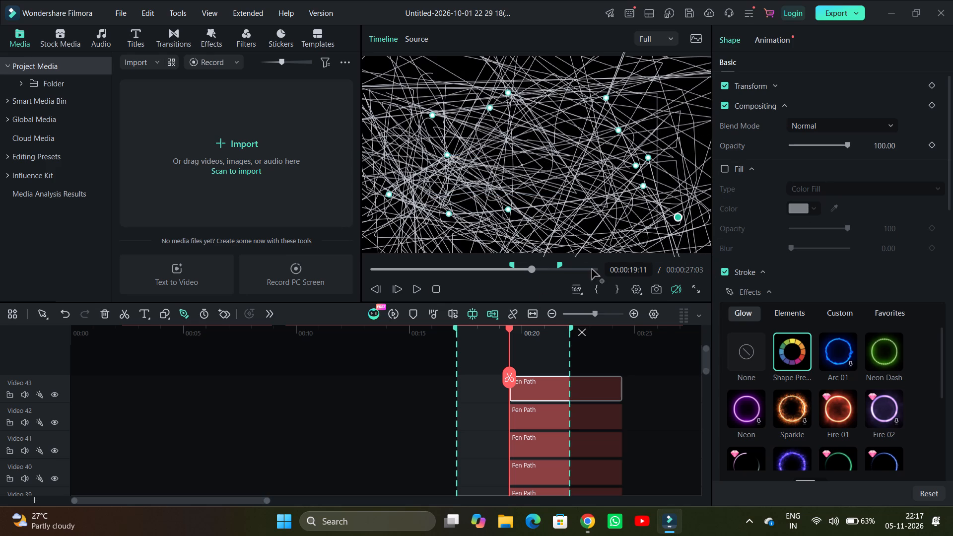
pyautogui.moveTo(592, 269); pyautogui.dragTo(746, 131)
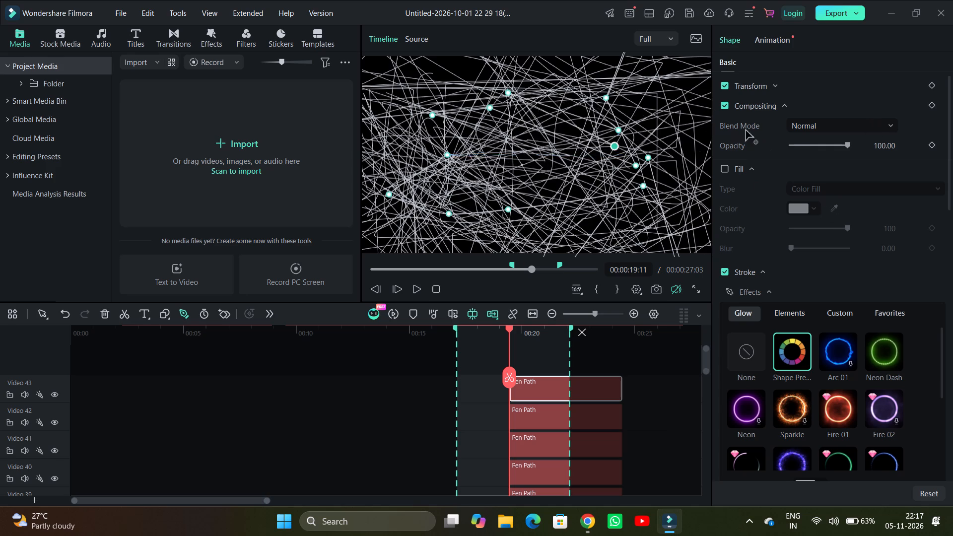
pyautogui.moveTo(746, 131); pyautogui.dragTo(832, 60)
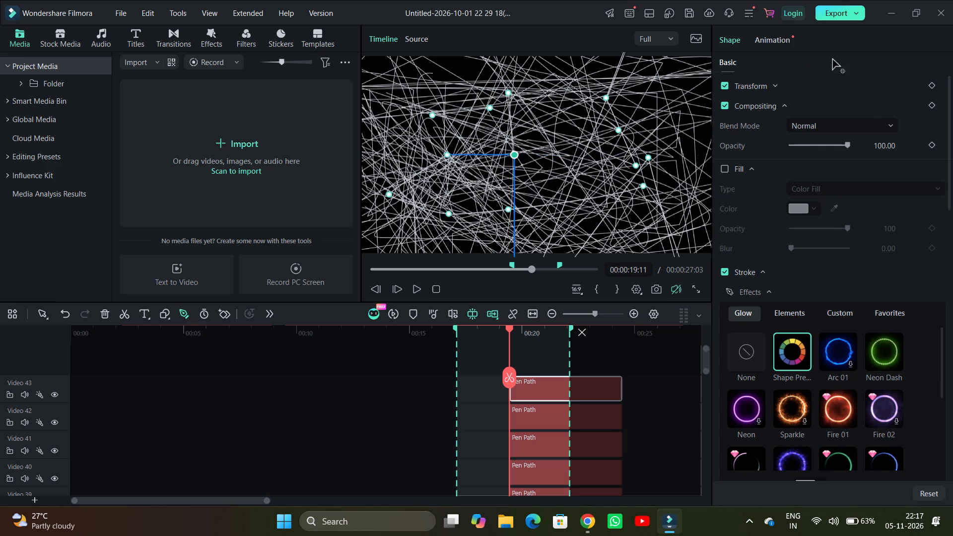
pyautogui.moveTo(832, 60); pyautogui.dragTo(569, 269)
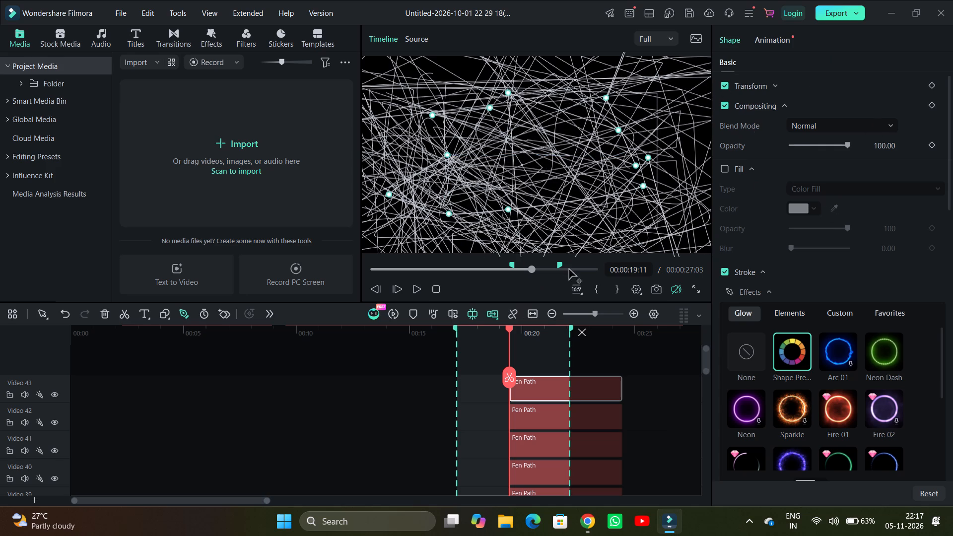
pyautogui.moveTo(569, 269); pyautogui.dragTo(584, 251)
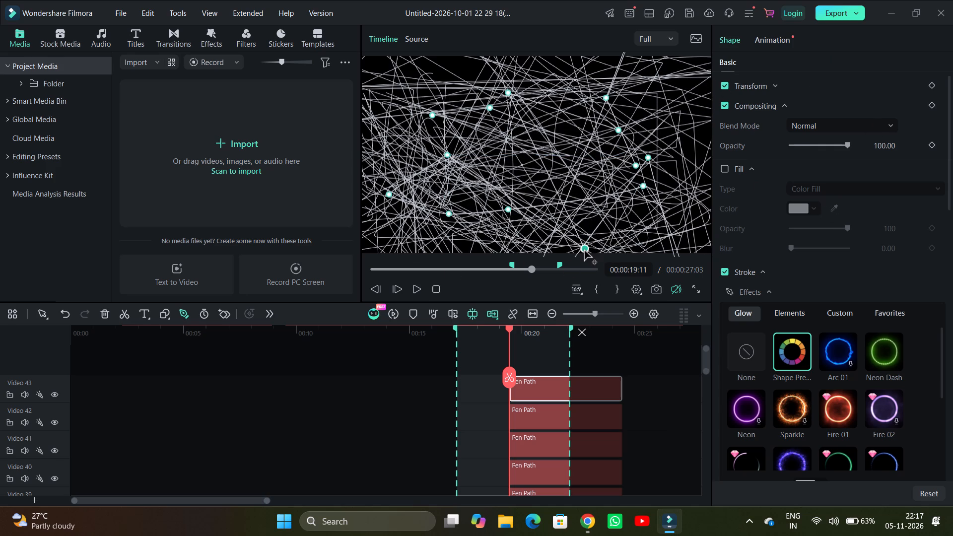
pyautogui.moveTo(584, 251); pyautogui.dragTo(605, 268)
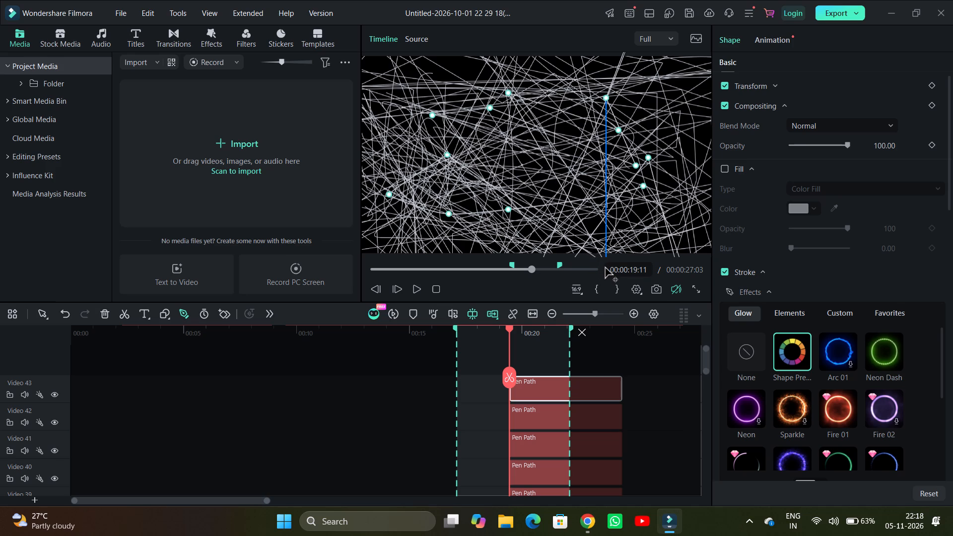
pyautogui.moveTo(605, 268); pyautogui.dragTo(605, 269)
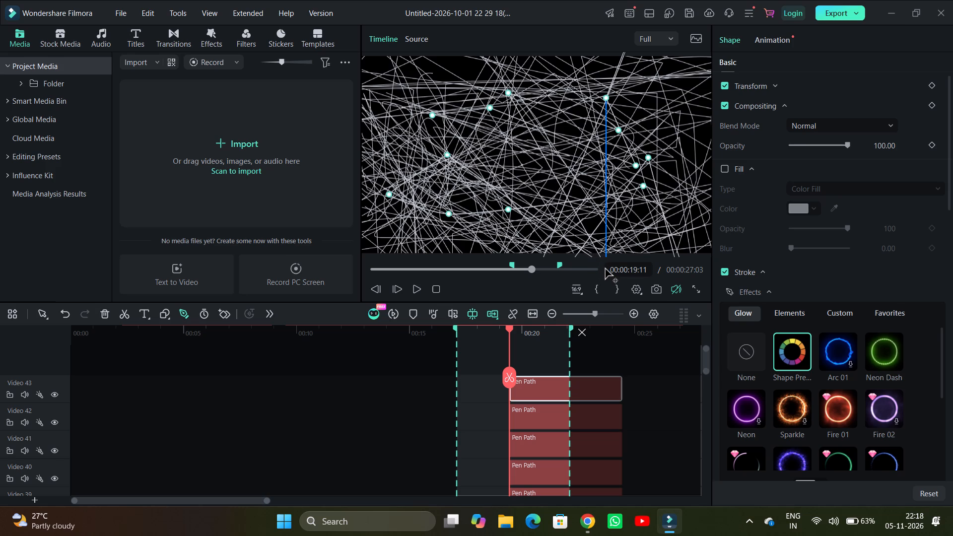
pyautogui.moveTo(605, 269); pyautogui.dragTo(603, 276)
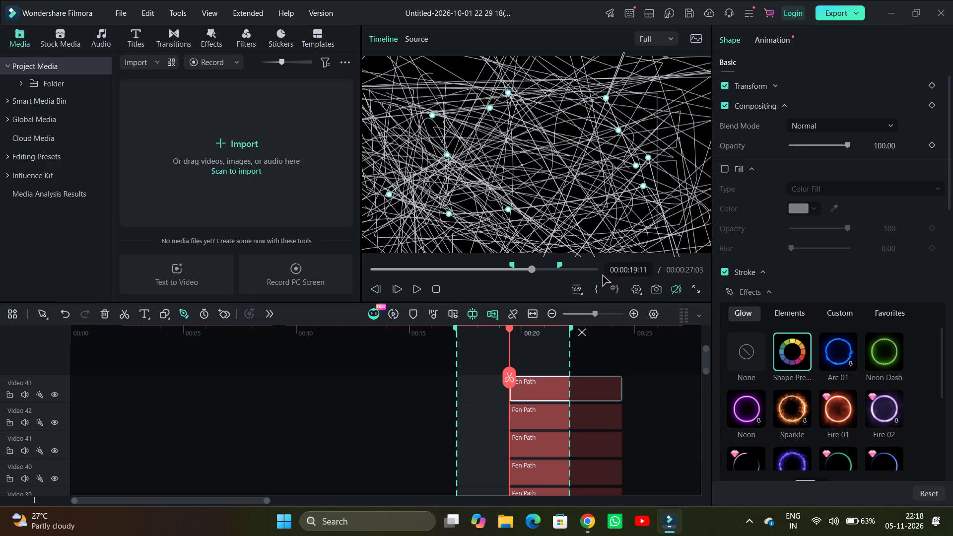
pyautogui.moveTo(603, 276); pyautogui.dragTo(604, 279)
pyautogui.moveTo(604, 279); pyautogui.dragTo(597, 287)
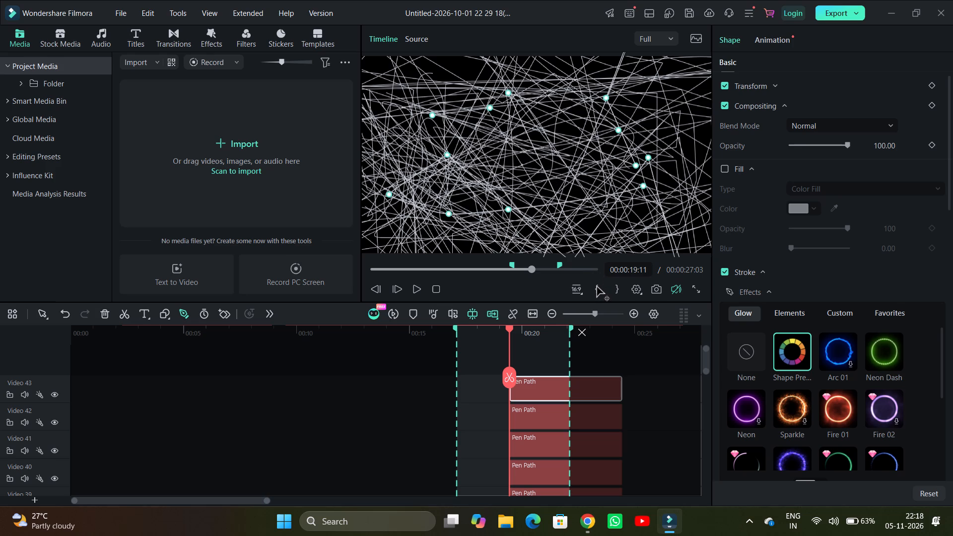
pyautogui.moveTo(597, 287); pyautogui.dragTo(598, 295)
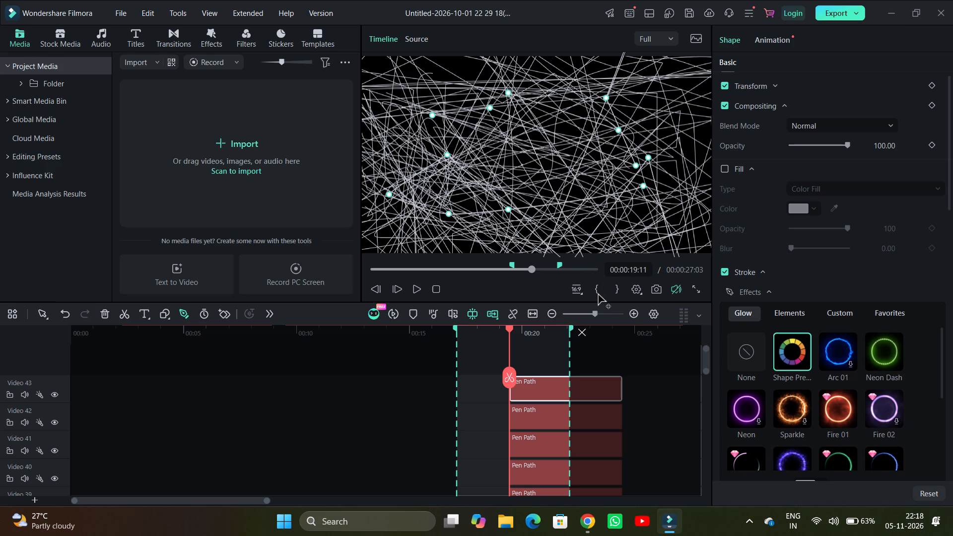
pyautogui.moveTo(598, 295); pyautogui.dragTo(584, 274)
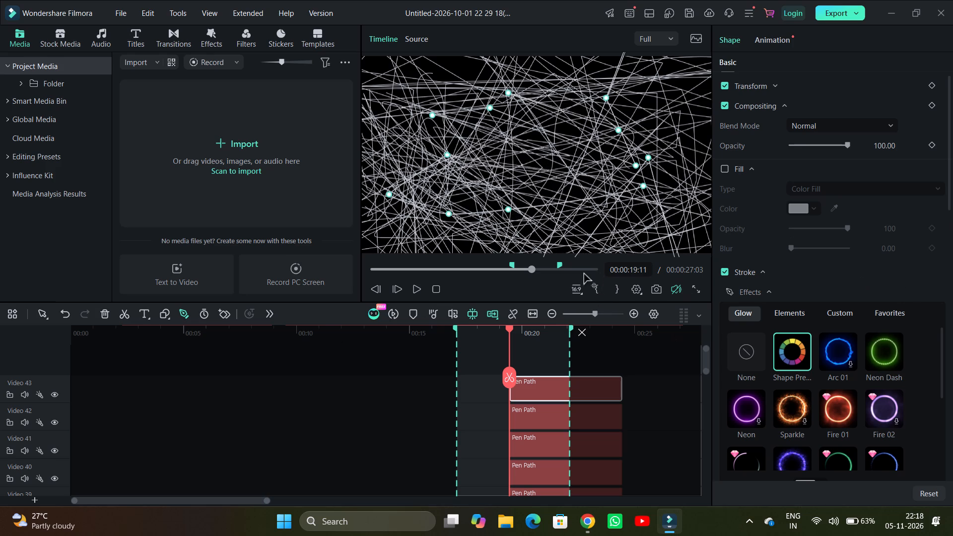
pyautogui.moveTo(584, 274); pyautogui.dragTo(451, 119)
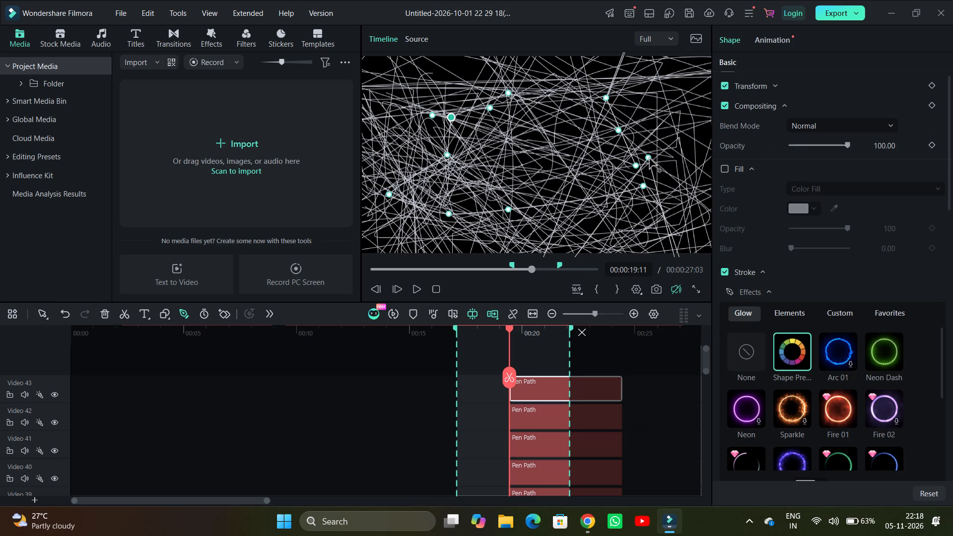
# Move the rightmost anchor point of the Video 43 Pen Path to the frame's left edge, near its upper corner.
pyautogui.moveTo(649, 159); pyautogui.dragTo(186, 224)
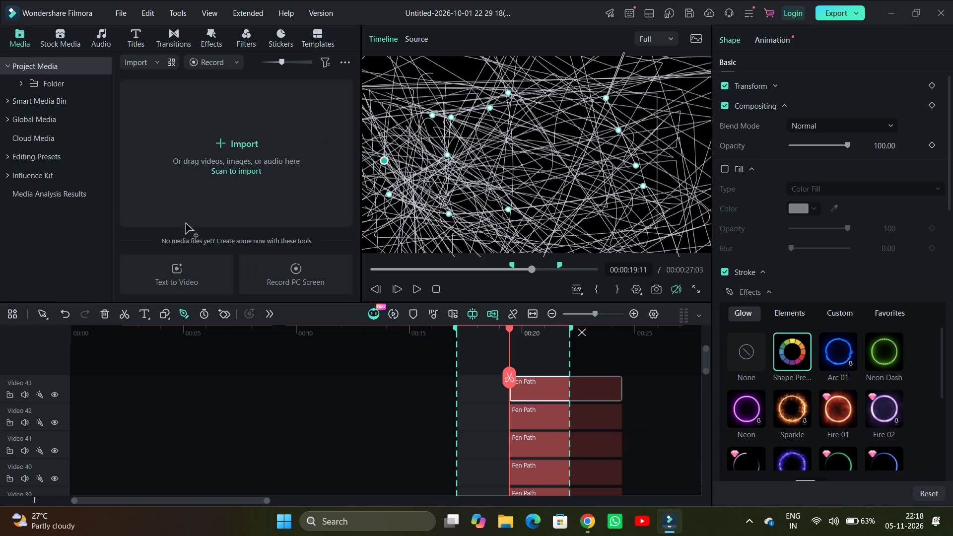
pyautogui.moveTo(186, 224); pyautogui.dragTo(385, 103)
pyautogui.scroll(-2, 133, 248)
pyautogui.hscroll(1, 392, 72)
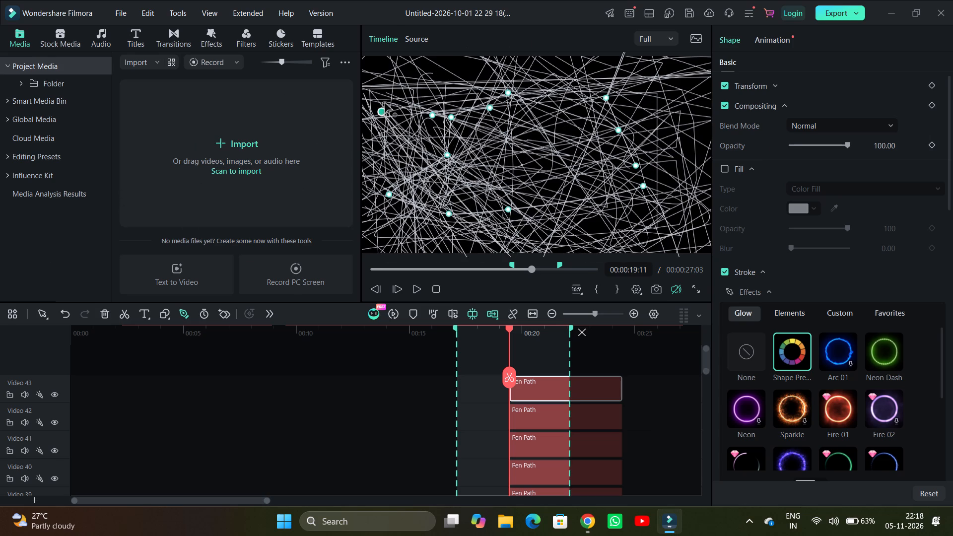
pyautogui.moveTo(385, 103); pyautogui.dragTo(362, 77)
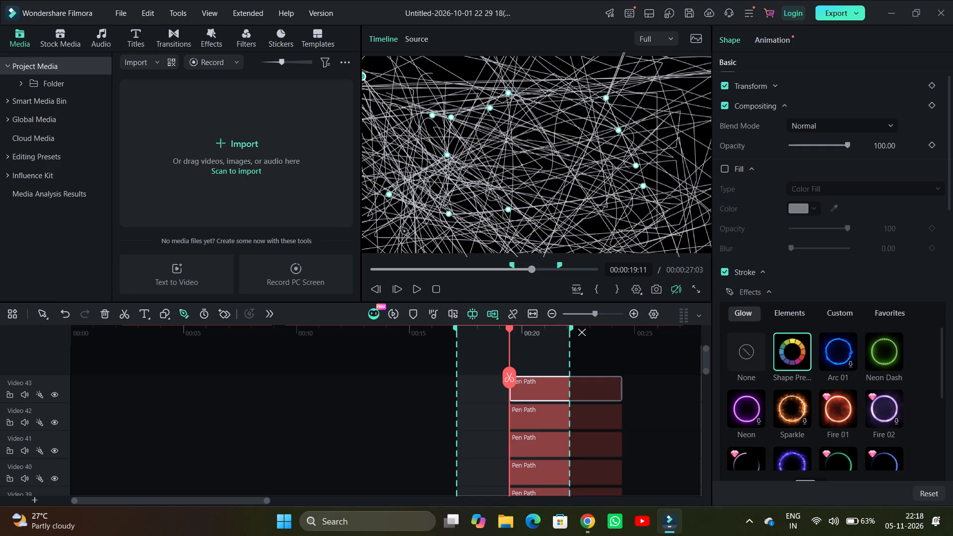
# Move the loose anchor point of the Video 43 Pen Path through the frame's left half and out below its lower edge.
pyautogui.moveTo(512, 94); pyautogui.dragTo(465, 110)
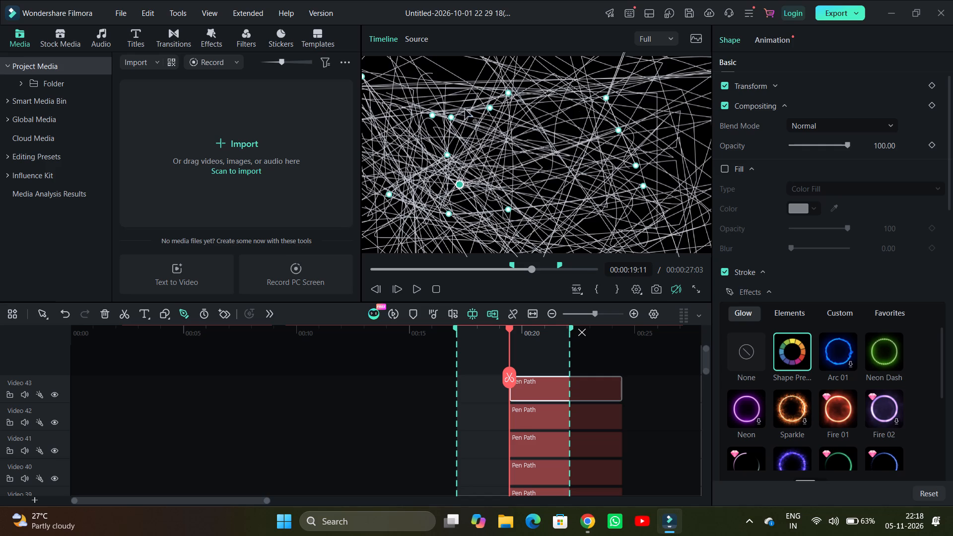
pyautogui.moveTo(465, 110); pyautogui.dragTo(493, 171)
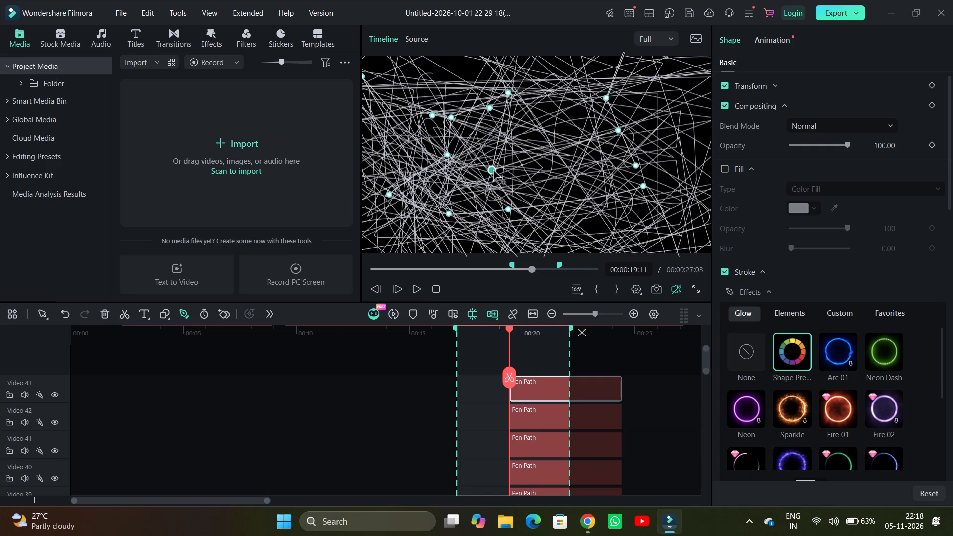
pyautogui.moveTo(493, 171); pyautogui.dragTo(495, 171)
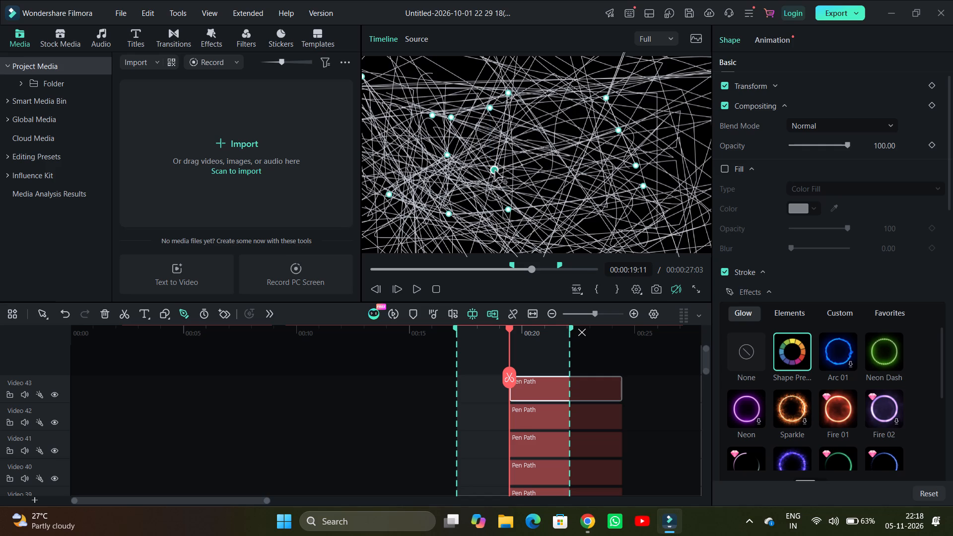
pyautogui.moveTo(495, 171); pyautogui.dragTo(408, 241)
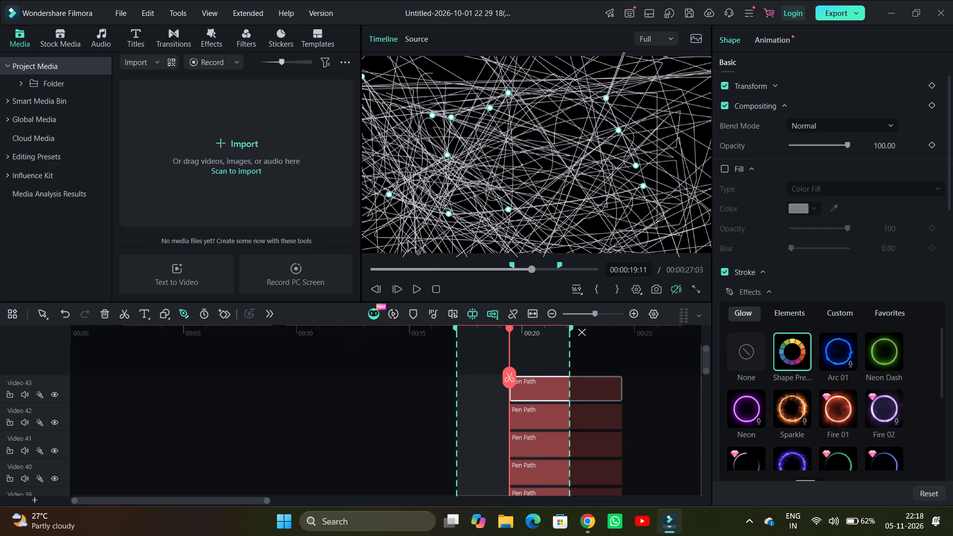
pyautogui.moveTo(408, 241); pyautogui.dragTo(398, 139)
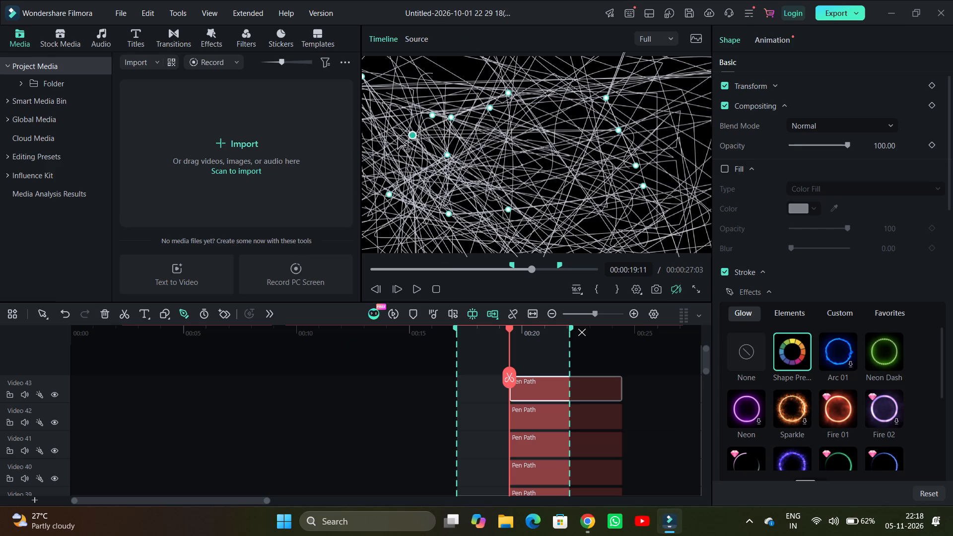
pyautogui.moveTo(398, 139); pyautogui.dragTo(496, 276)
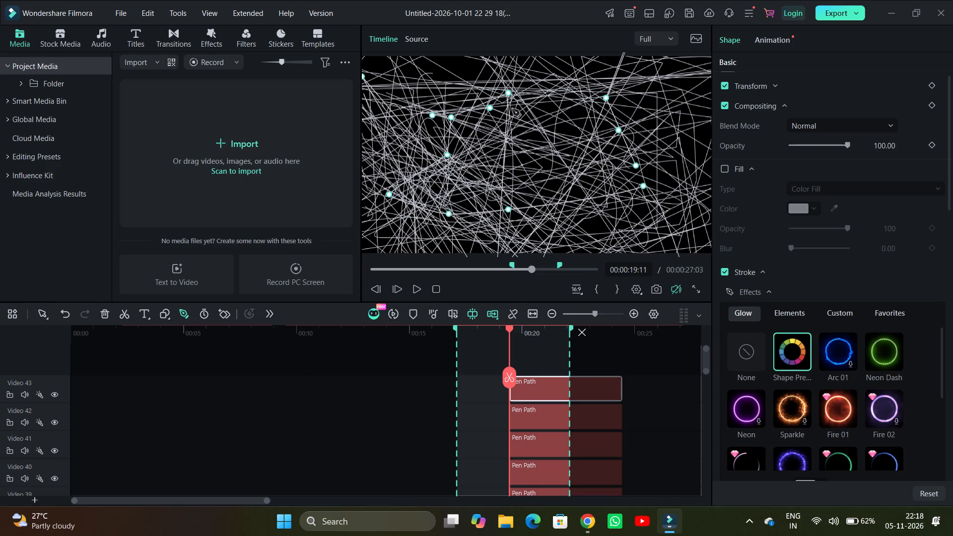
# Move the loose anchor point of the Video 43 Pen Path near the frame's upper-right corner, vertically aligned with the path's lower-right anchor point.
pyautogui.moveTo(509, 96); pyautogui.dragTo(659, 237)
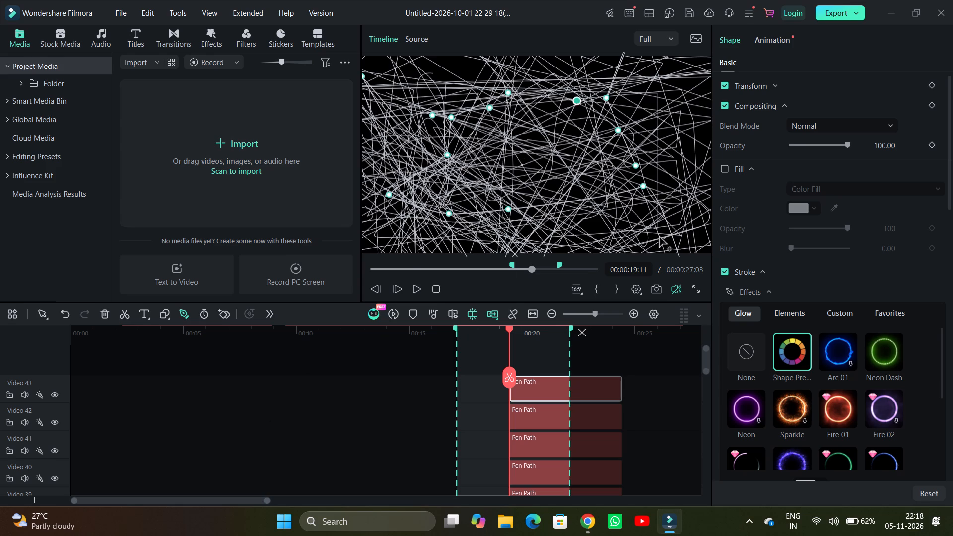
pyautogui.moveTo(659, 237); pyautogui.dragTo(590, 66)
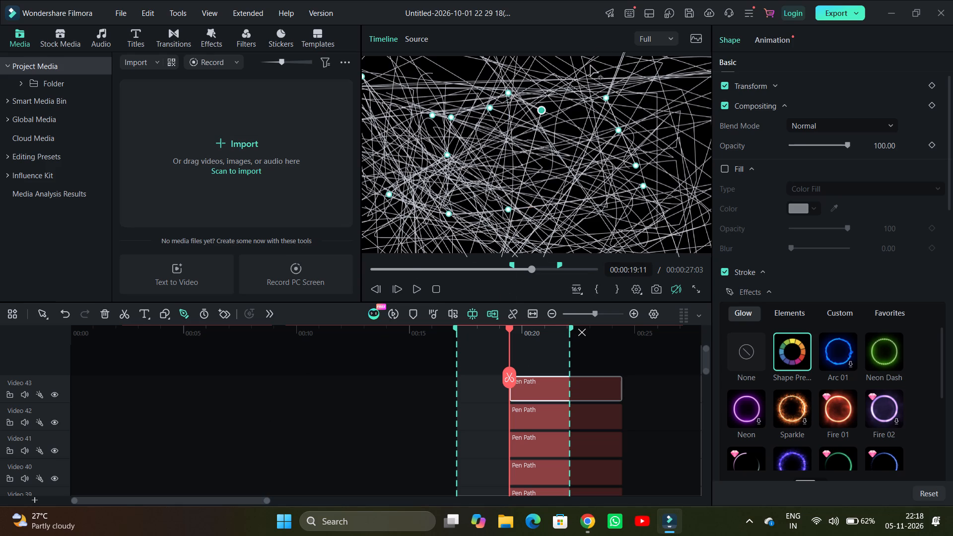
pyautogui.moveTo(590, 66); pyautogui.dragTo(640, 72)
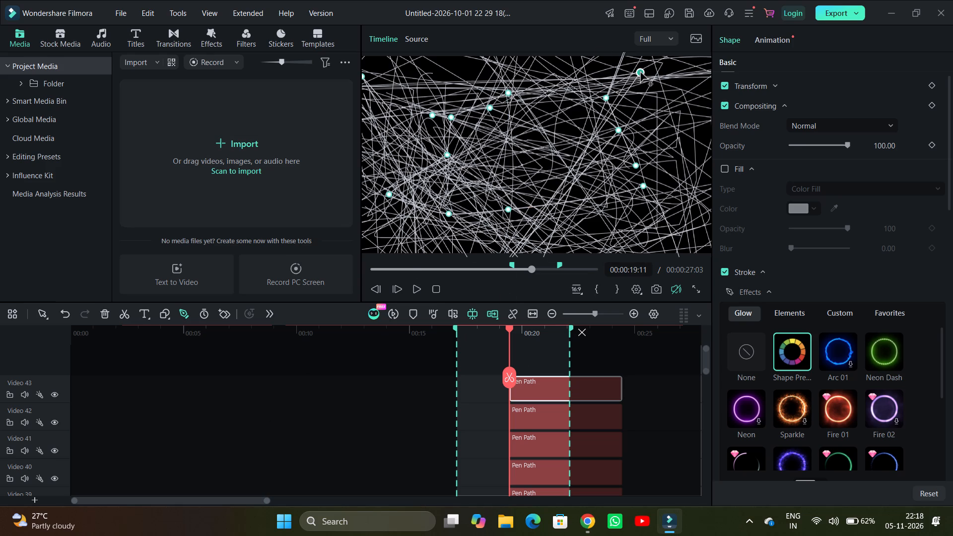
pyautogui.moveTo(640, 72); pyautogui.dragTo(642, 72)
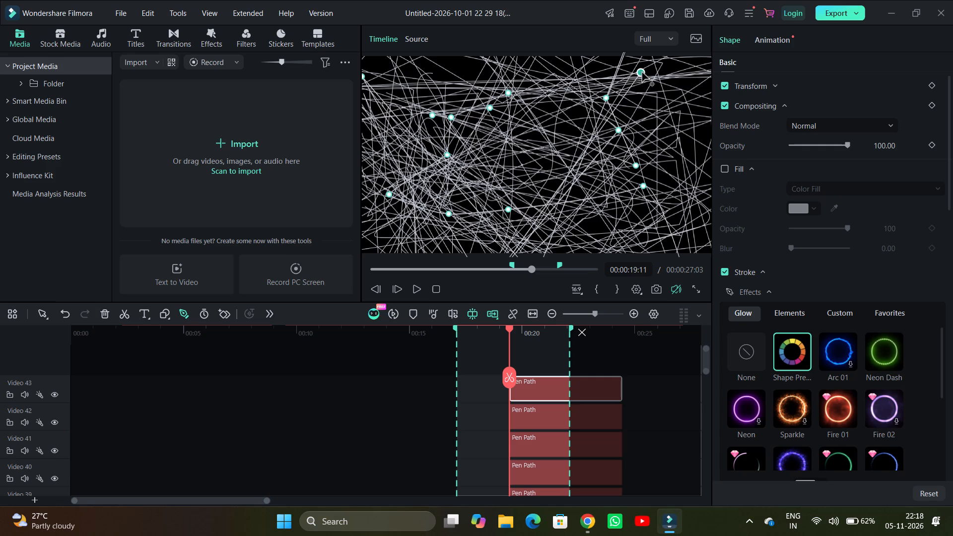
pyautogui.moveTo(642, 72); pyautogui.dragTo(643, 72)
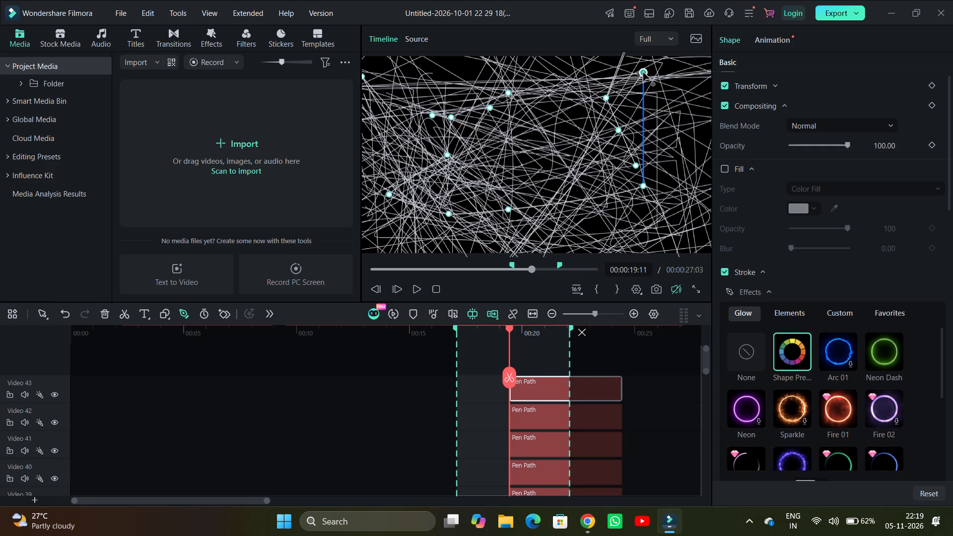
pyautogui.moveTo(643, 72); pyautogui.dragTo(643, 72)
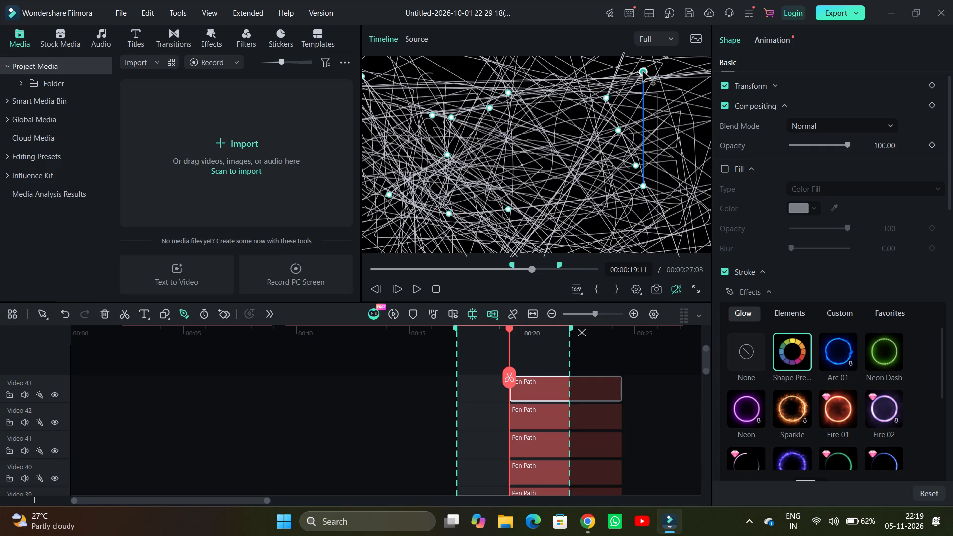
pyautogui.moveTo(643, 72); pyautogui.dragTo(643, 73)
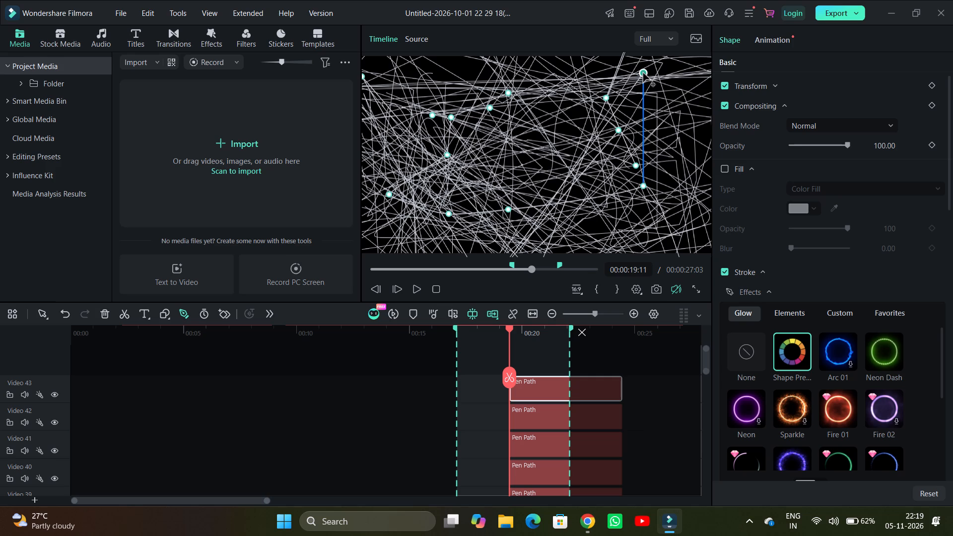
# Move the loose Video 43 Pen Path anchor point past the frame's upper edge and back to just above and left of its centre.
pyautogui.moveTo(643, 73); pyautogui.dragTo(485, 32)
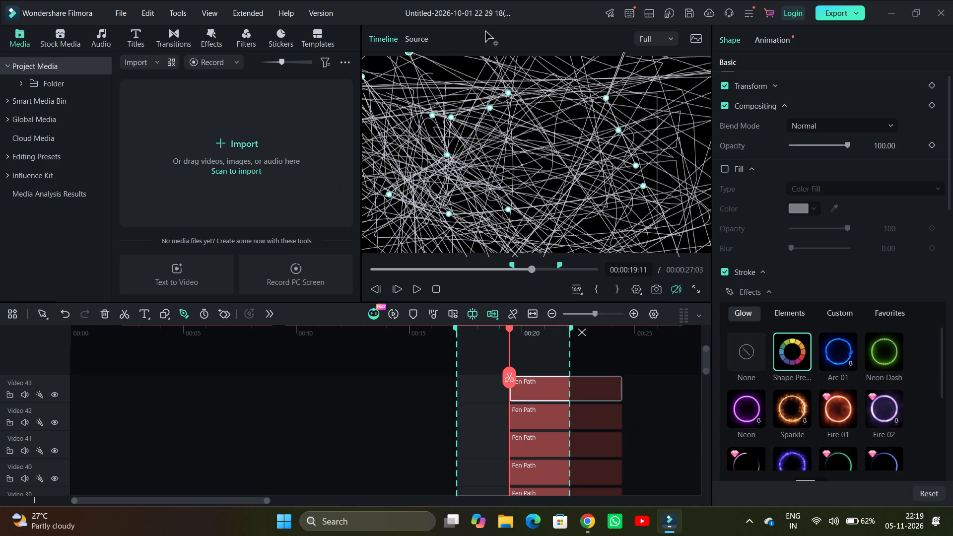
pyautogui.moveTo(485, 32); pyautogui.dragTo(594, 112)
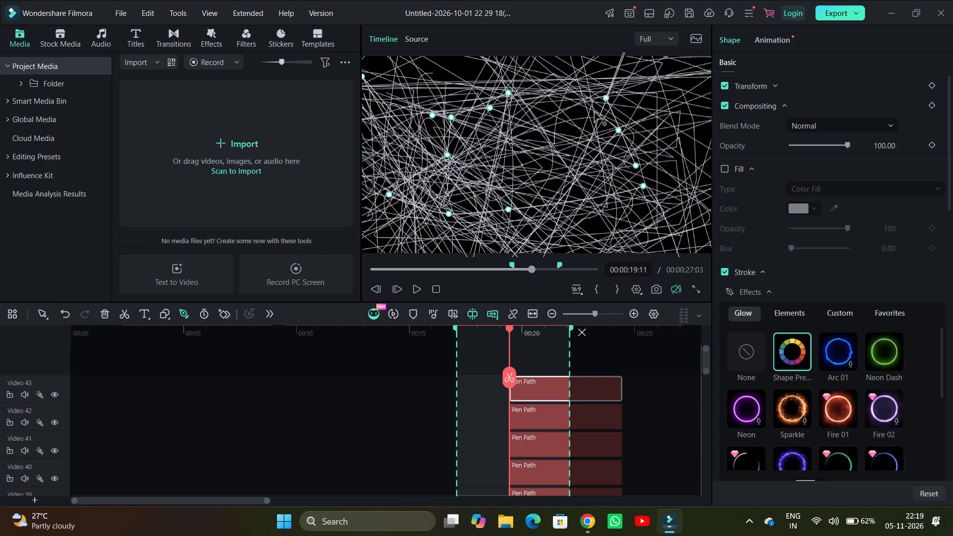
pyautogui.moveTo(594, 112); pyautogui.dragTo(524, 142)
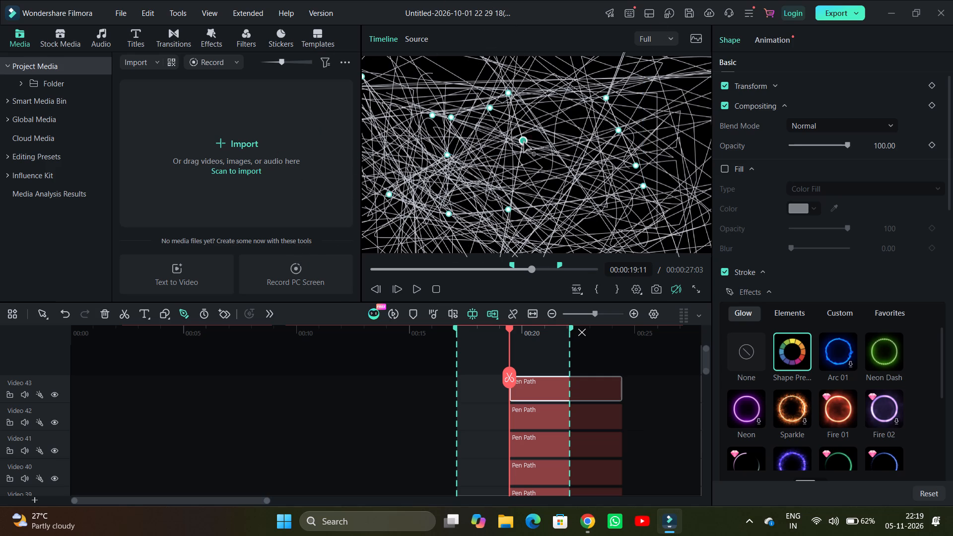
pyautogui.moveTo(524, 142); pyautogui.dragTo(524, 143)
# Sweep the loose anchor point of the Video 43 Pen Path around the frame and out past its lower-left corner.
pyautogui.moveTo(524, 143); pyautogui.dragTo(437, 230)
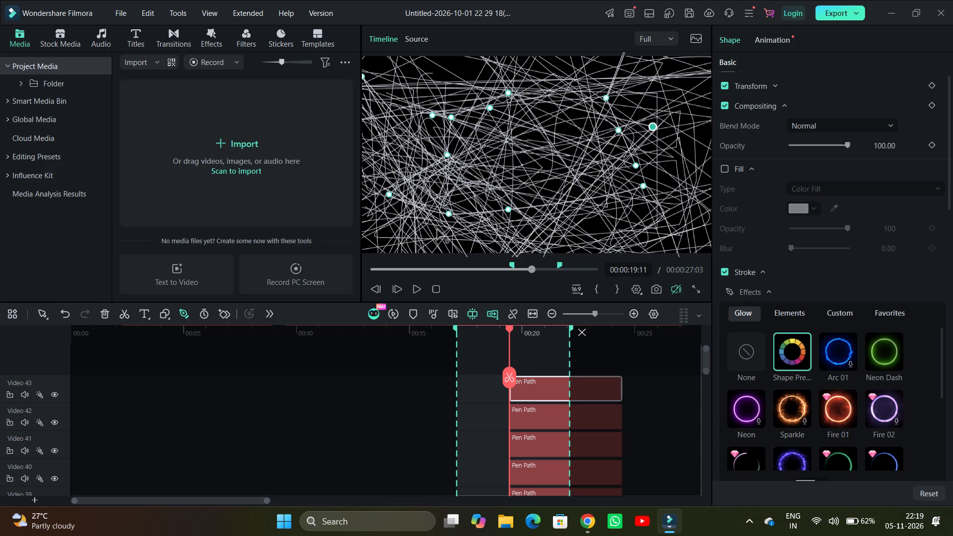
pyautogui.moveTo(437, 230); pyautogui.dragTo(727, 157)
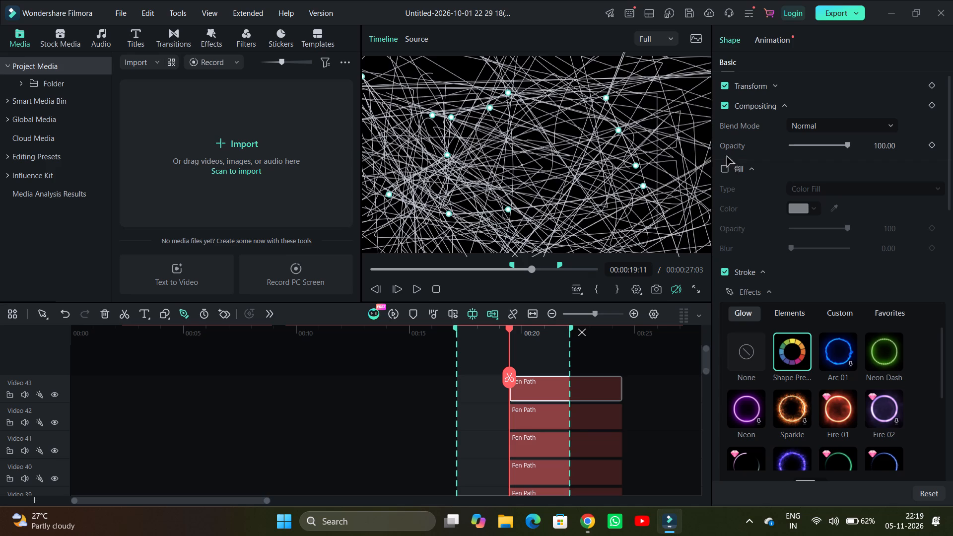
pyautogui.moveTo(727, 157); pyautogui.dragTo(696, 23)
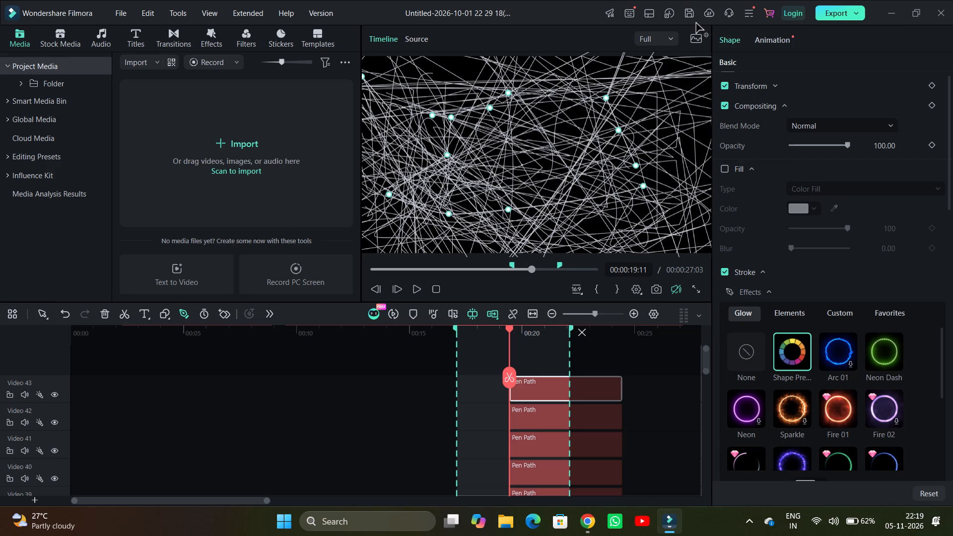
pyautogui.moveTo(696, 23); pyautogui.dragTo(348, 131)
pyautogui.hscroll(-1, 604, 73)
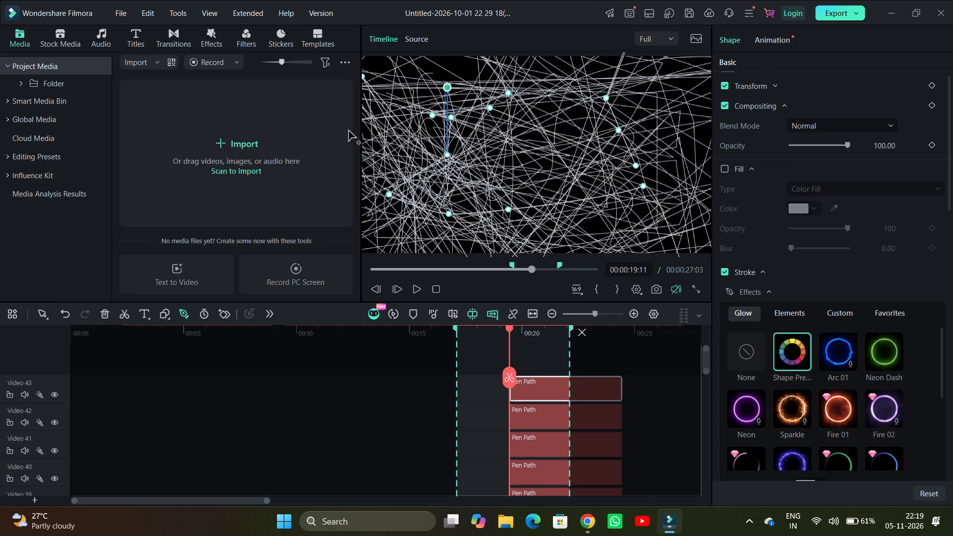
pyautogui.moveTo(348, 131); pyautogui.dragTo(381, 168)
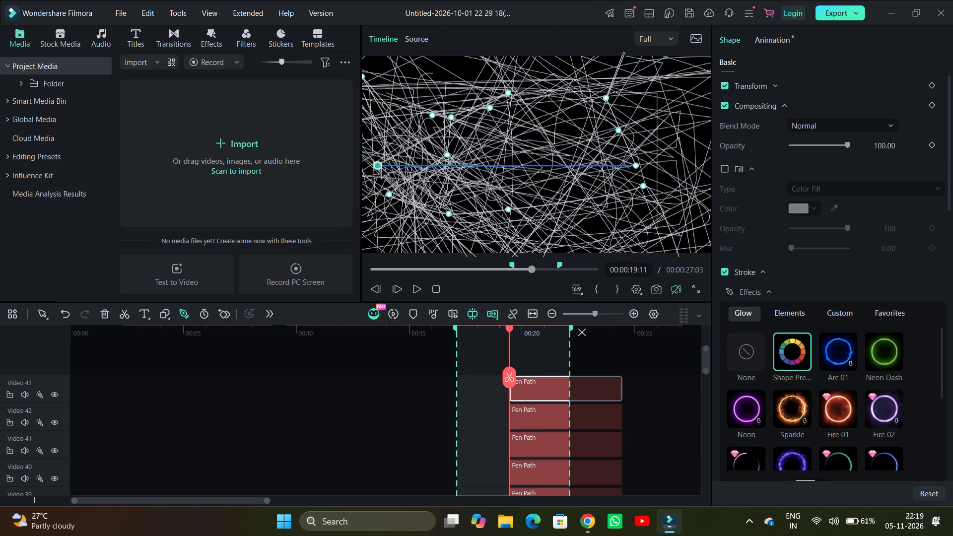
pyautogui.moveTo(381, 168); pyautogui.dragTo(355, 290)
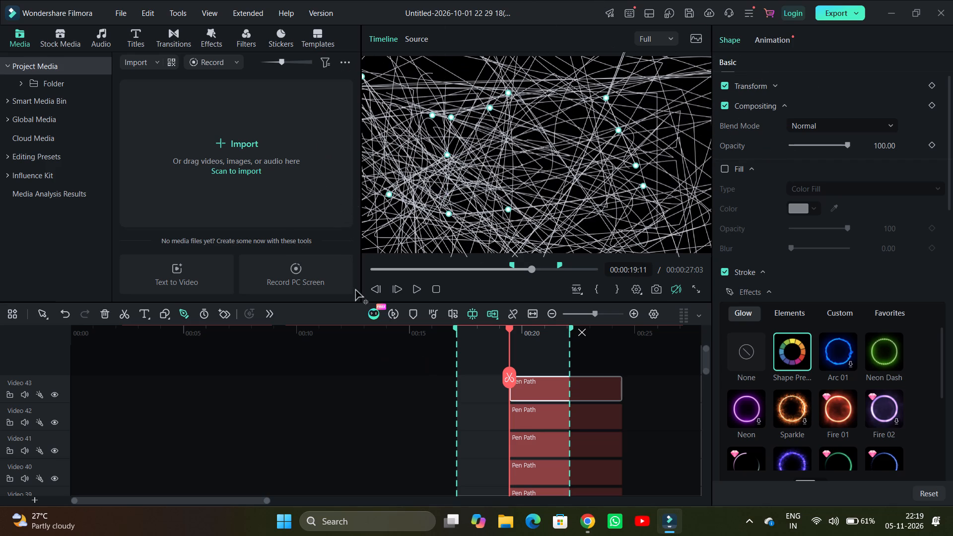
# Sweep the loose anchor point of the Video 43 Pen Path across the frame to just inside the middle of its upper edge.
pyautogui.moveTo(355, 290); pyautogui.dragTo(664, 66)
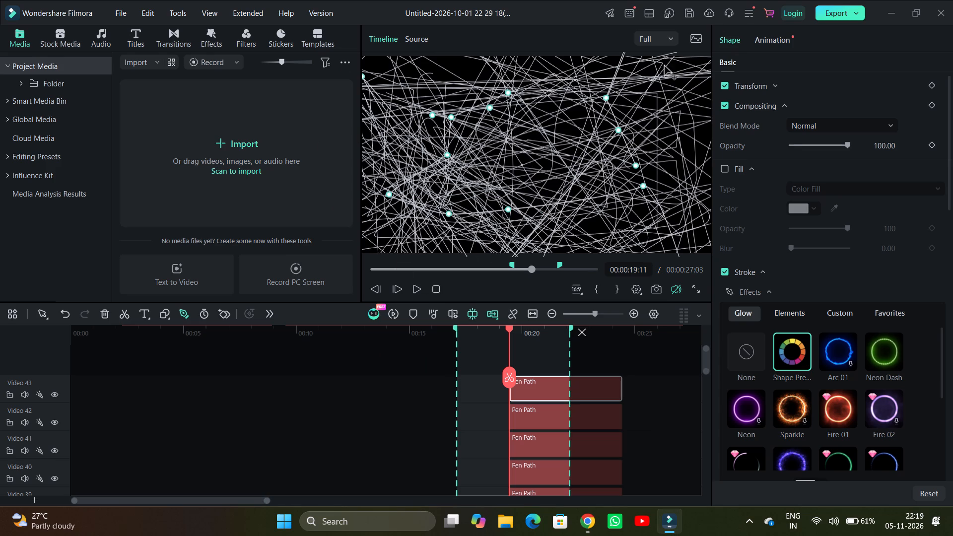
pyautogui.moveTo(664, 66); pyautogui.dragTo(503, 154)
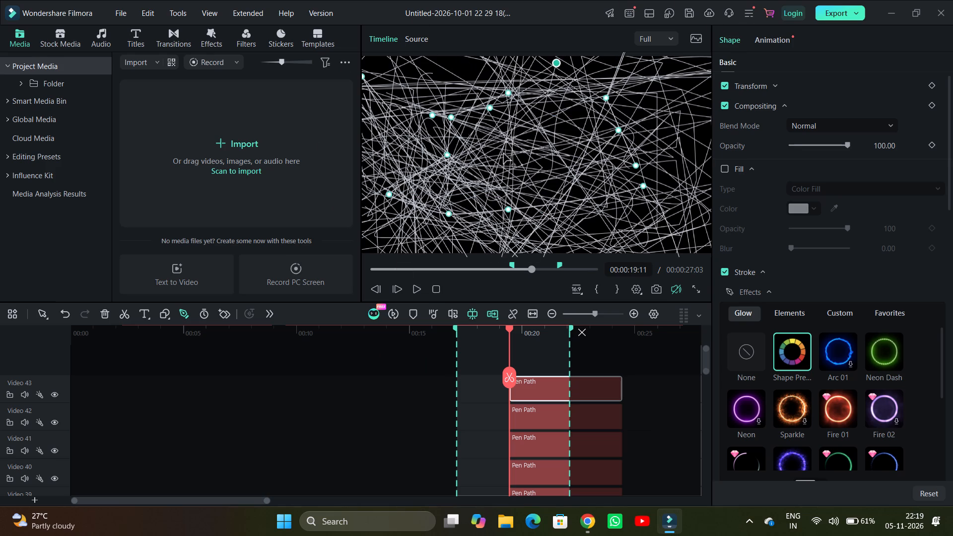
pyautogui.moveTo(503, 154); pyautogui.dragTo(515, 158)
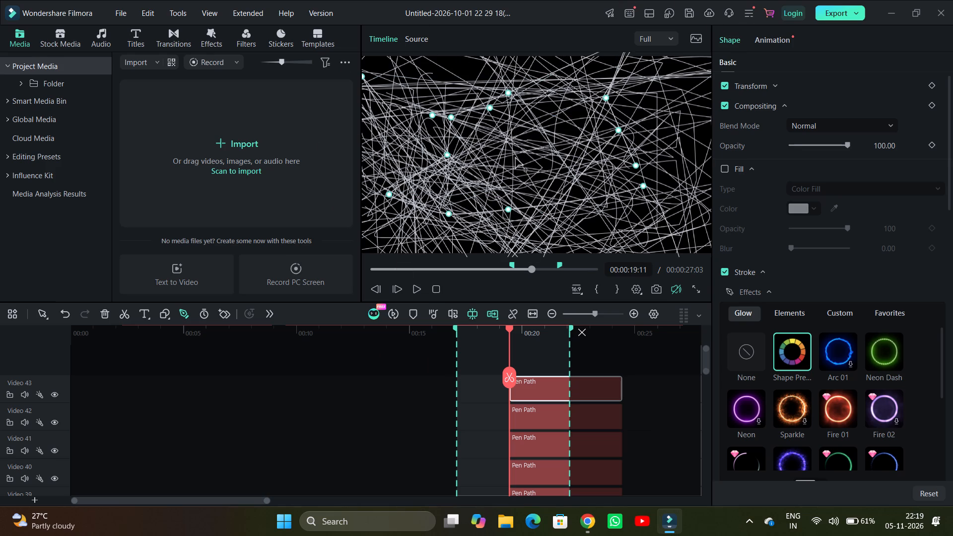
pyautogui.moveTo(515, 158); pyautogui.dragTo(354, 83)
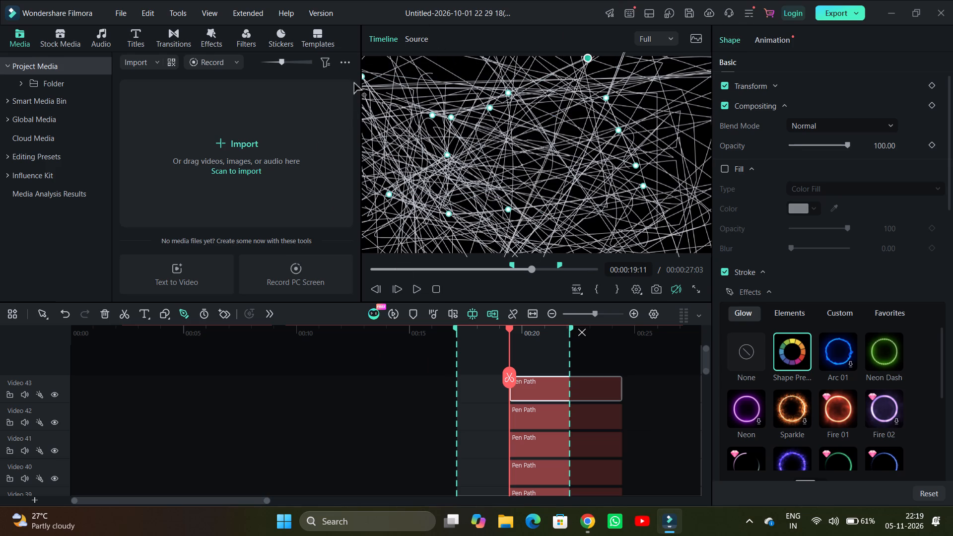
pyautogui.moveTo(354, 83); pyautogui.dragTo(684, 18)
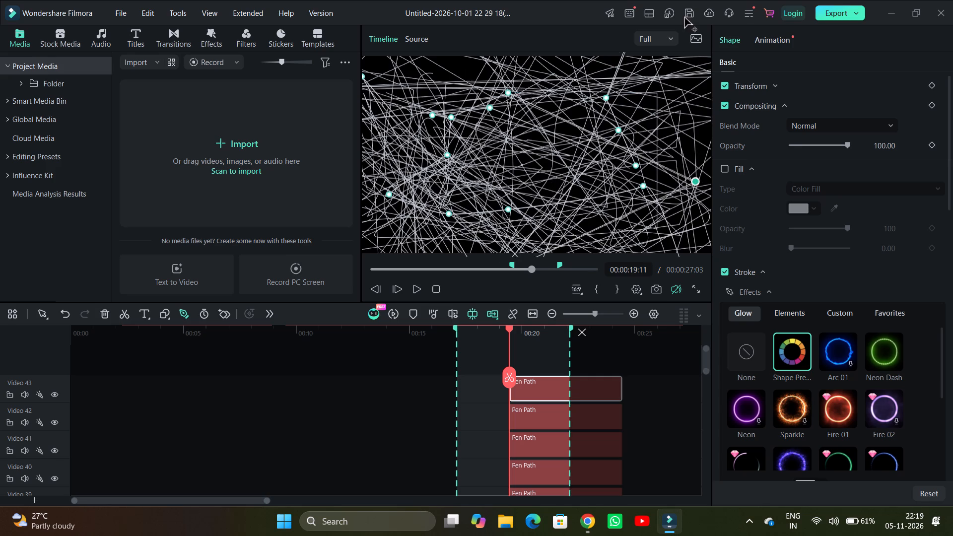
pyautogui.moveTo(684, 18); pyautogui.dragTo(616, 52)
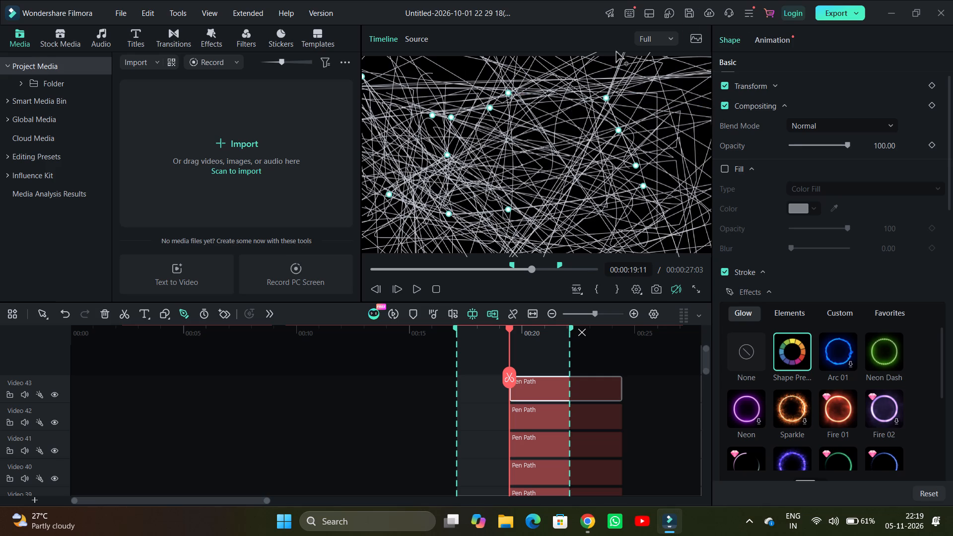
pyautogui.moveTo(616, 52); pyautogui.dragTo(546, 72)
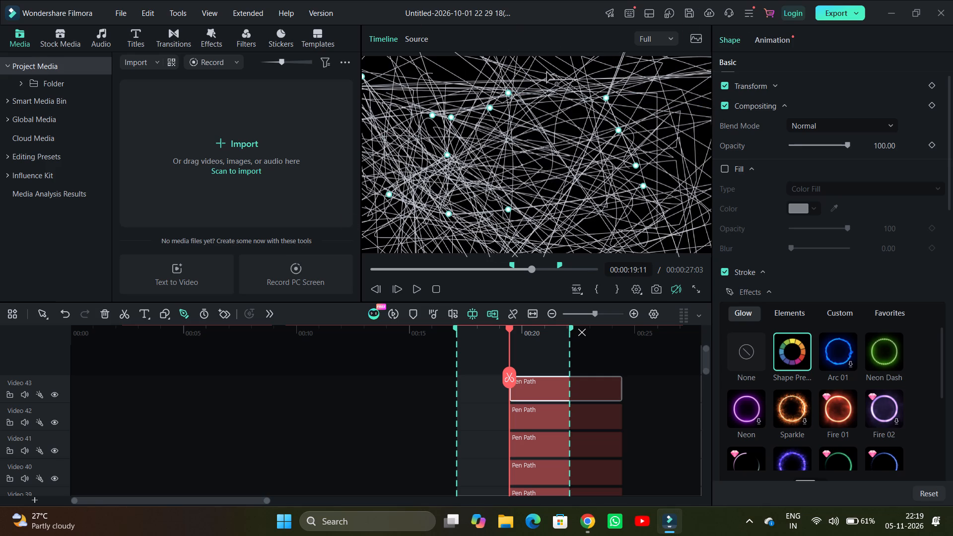
# Place the loose Video 43 Pen Path anchor point in the frame's right part, just beyond the column of right-hand anchor points.
pyautogui.moveTo(546, 72); pyautogui.dragTo(408, 205)
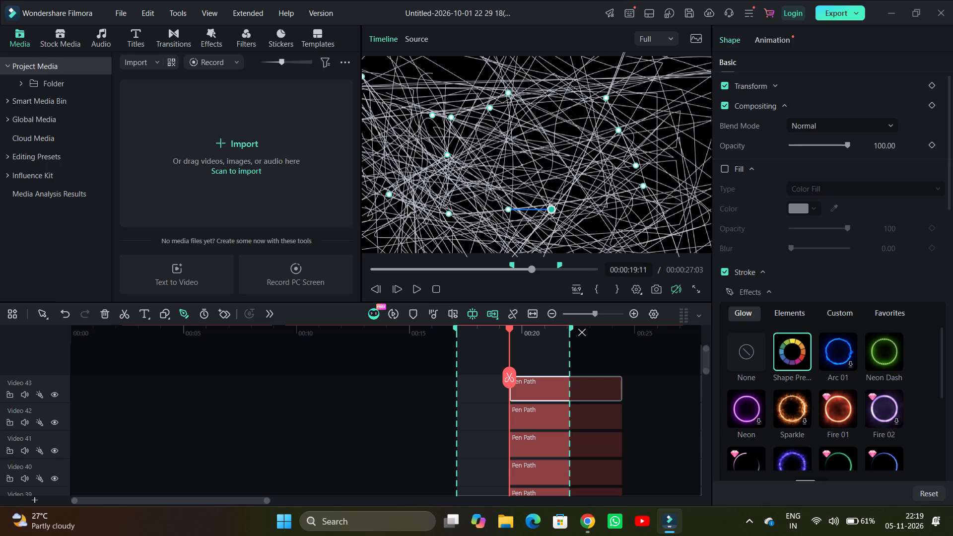
pyautogui.moveTo(408, 205); pyautogui.dragTo(660, 134)
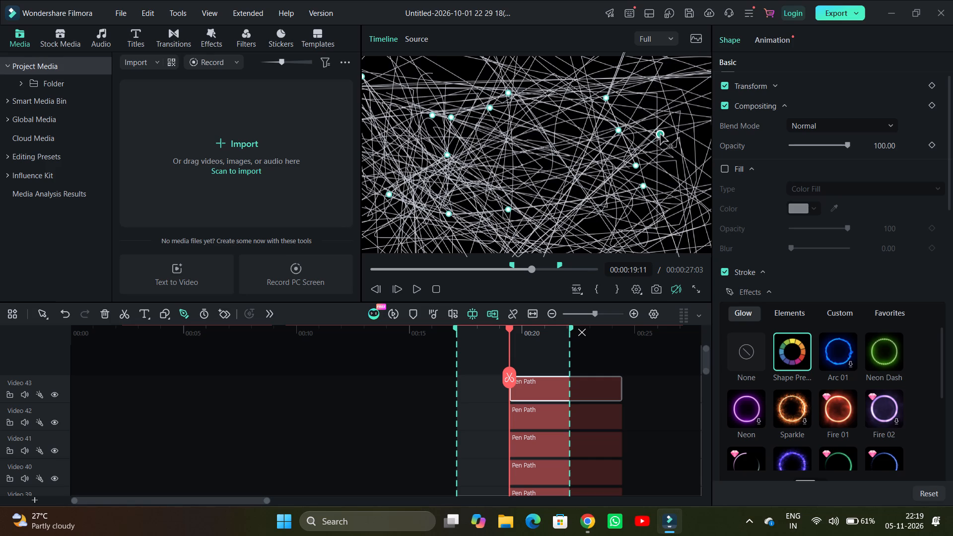
pyautogui.moveTo(660, 134); pyautogui.dragTo(664, 136)
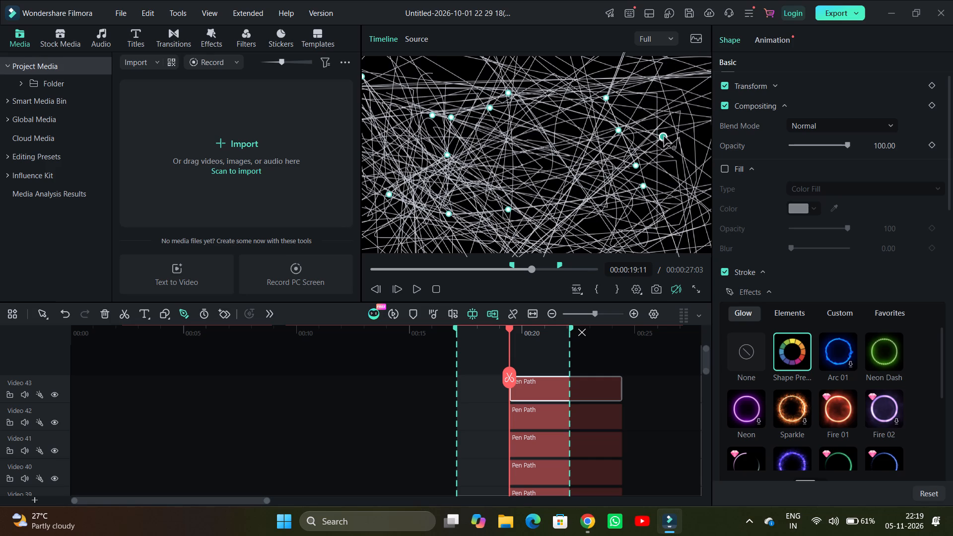
pyautogui.moveTo(664, 136); pyautogui.dragTo(665, 137)
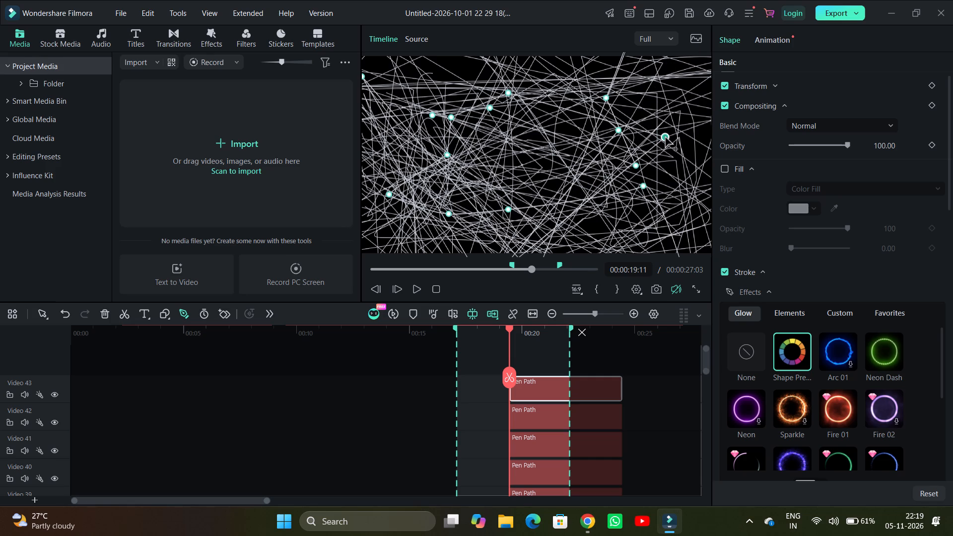
pyautogui.moveTo(665, 137); pyautogui.dragTo(667, 138)
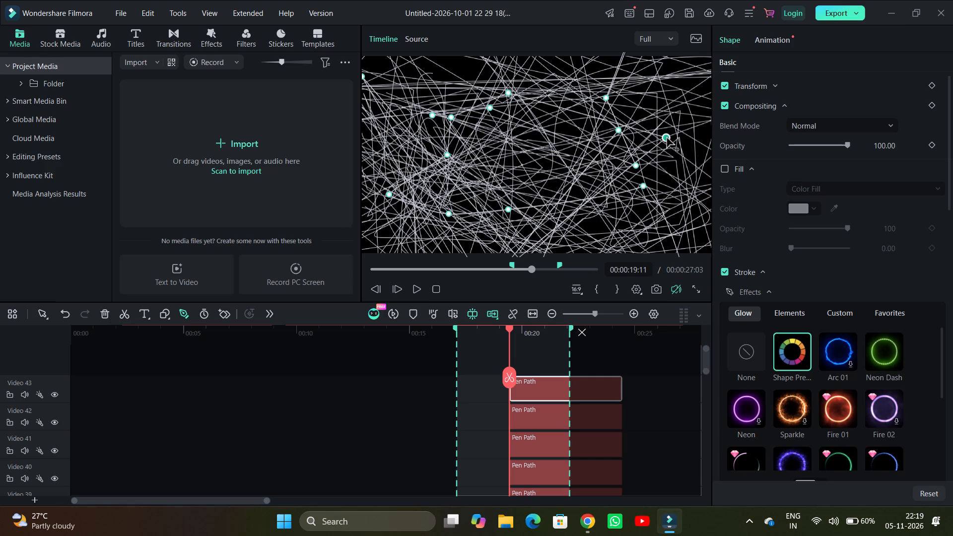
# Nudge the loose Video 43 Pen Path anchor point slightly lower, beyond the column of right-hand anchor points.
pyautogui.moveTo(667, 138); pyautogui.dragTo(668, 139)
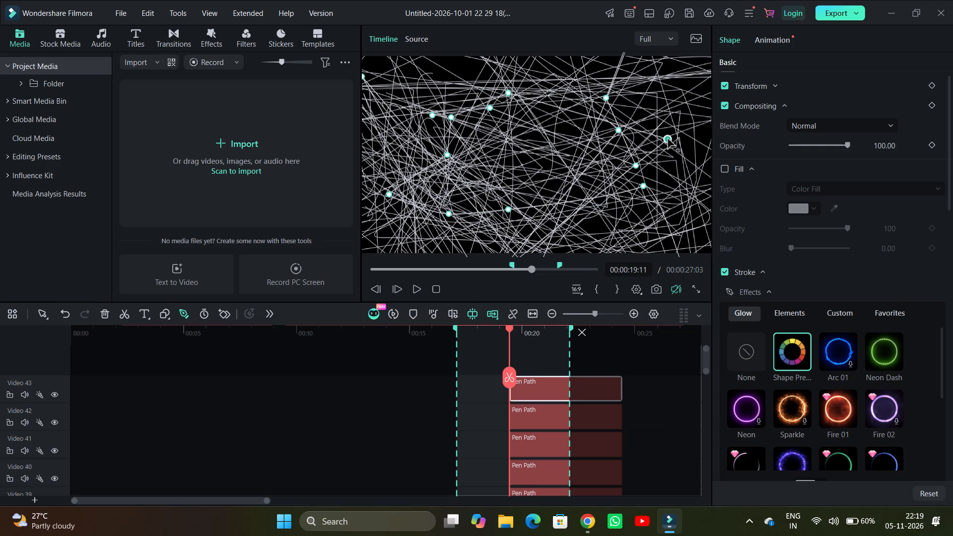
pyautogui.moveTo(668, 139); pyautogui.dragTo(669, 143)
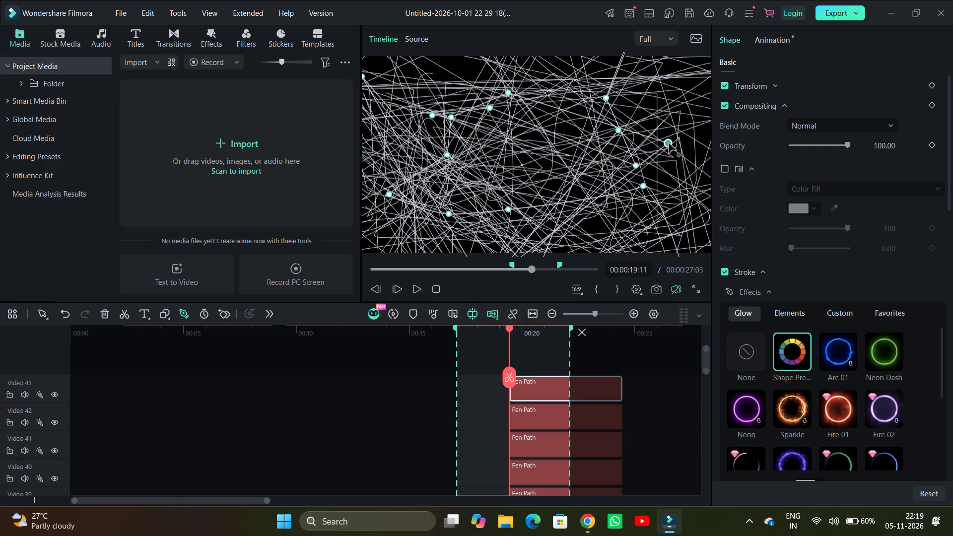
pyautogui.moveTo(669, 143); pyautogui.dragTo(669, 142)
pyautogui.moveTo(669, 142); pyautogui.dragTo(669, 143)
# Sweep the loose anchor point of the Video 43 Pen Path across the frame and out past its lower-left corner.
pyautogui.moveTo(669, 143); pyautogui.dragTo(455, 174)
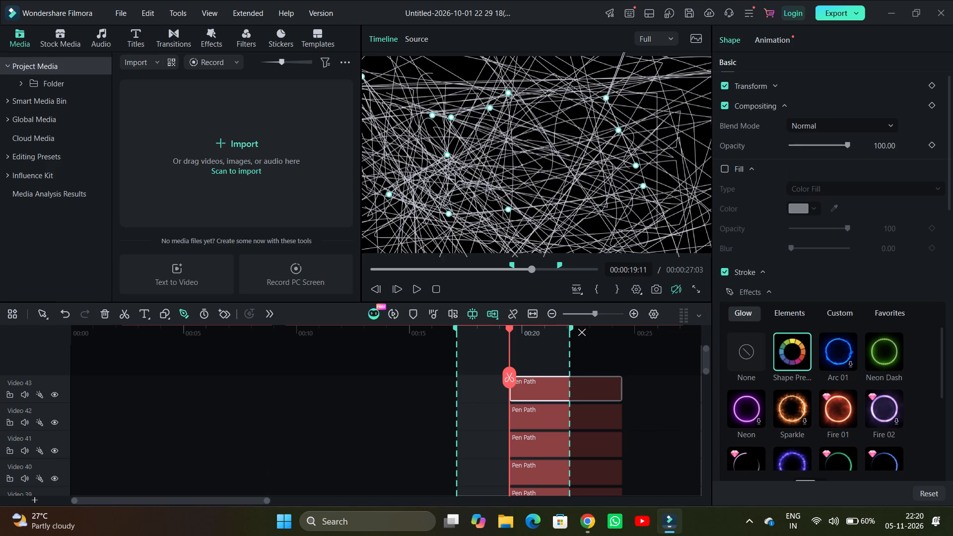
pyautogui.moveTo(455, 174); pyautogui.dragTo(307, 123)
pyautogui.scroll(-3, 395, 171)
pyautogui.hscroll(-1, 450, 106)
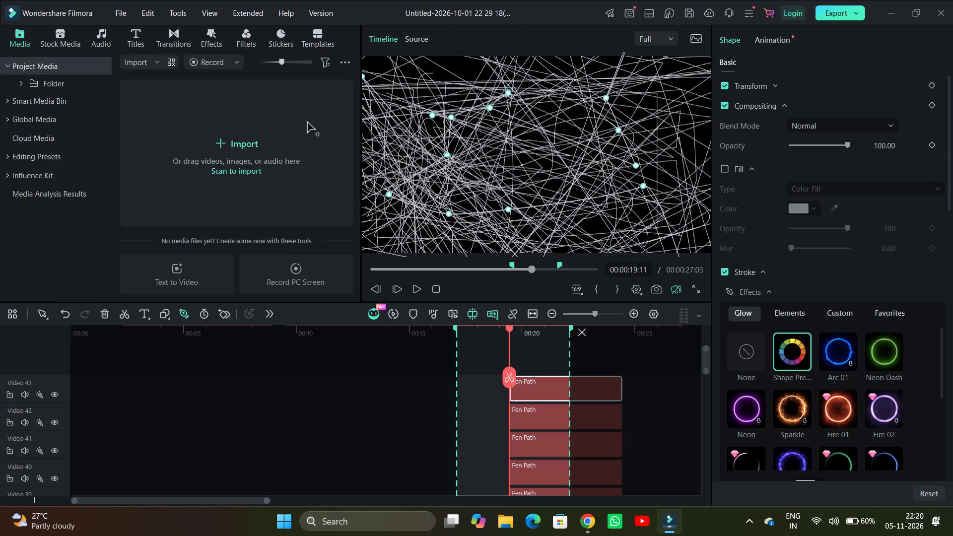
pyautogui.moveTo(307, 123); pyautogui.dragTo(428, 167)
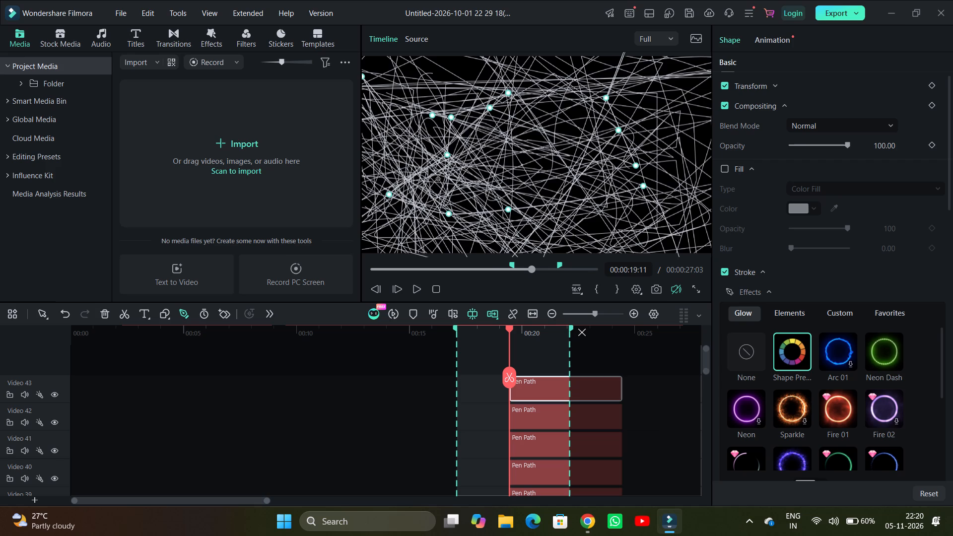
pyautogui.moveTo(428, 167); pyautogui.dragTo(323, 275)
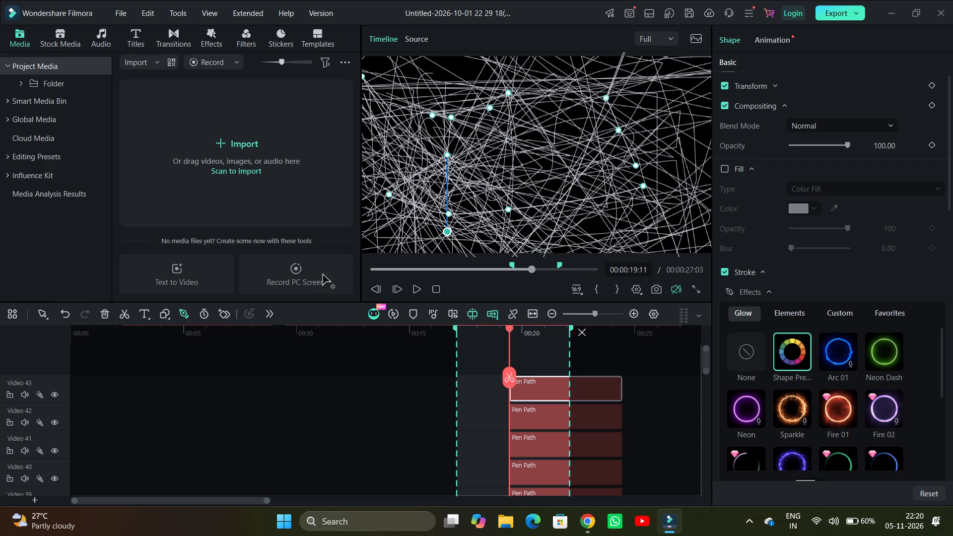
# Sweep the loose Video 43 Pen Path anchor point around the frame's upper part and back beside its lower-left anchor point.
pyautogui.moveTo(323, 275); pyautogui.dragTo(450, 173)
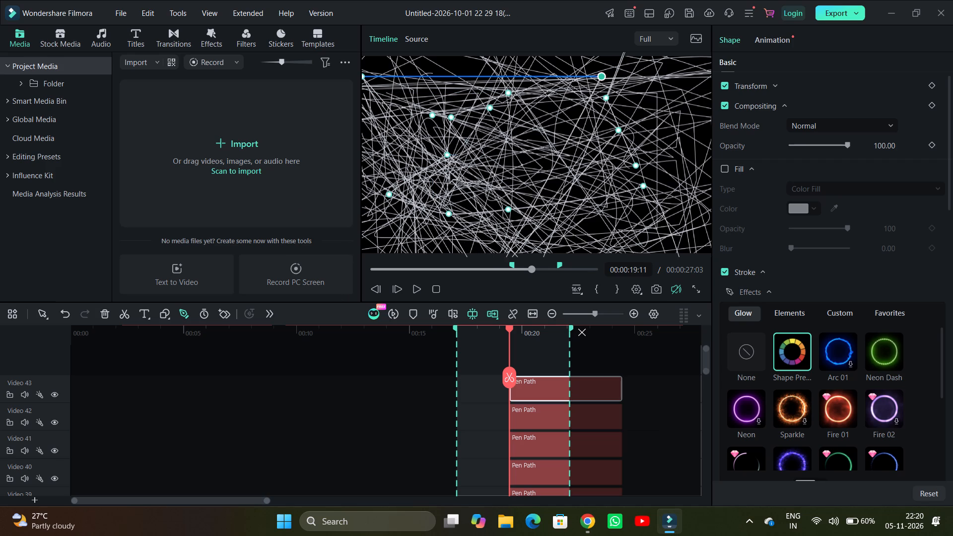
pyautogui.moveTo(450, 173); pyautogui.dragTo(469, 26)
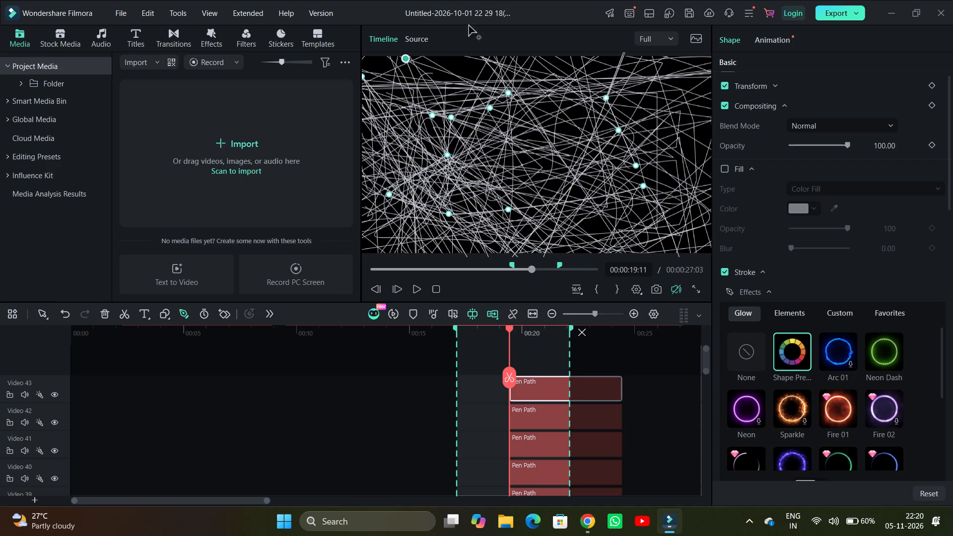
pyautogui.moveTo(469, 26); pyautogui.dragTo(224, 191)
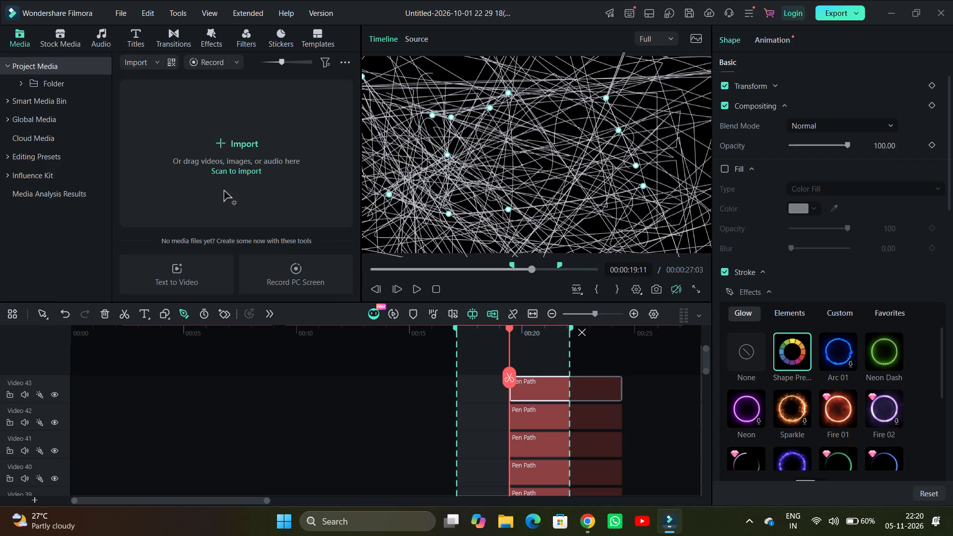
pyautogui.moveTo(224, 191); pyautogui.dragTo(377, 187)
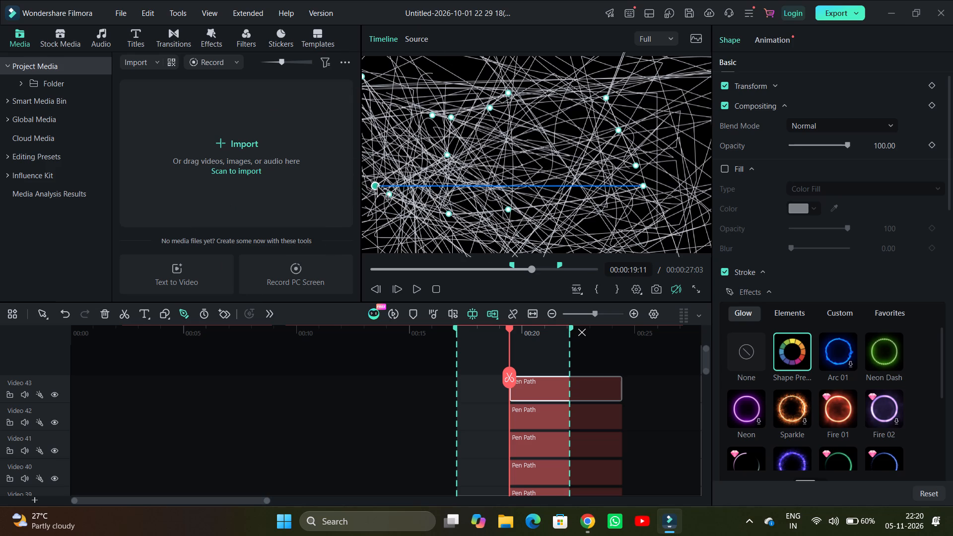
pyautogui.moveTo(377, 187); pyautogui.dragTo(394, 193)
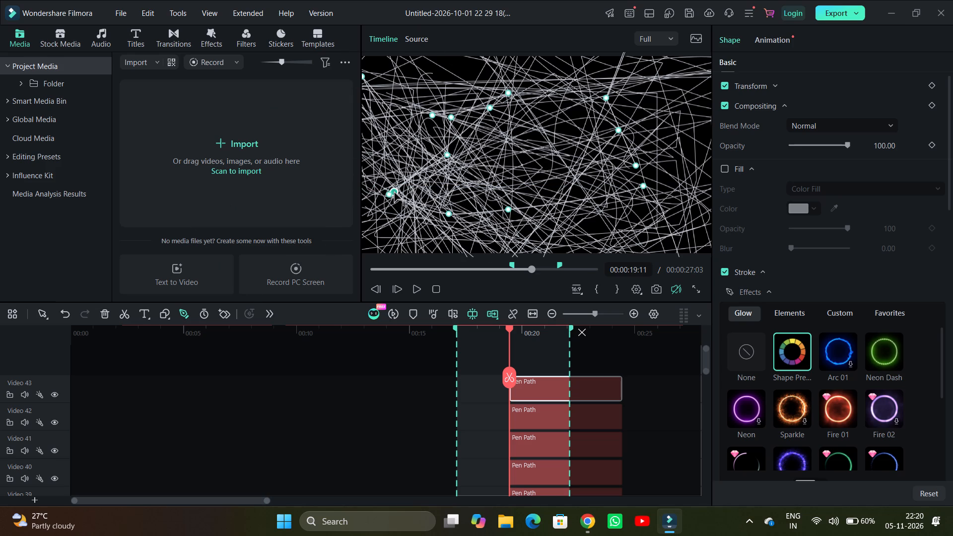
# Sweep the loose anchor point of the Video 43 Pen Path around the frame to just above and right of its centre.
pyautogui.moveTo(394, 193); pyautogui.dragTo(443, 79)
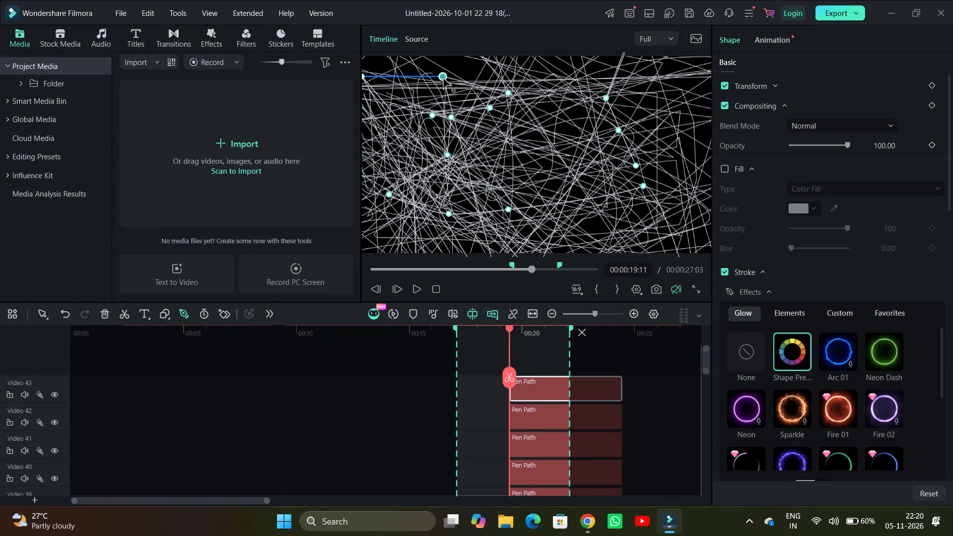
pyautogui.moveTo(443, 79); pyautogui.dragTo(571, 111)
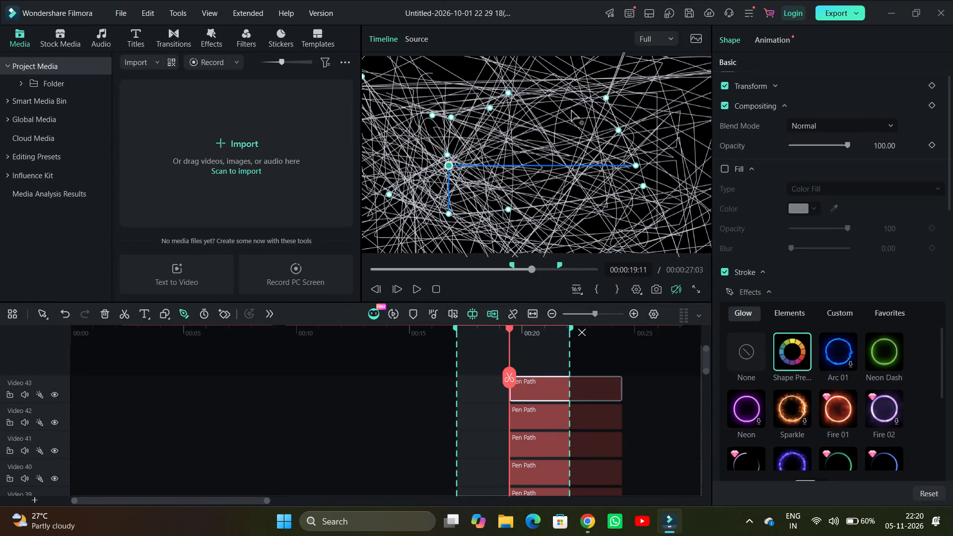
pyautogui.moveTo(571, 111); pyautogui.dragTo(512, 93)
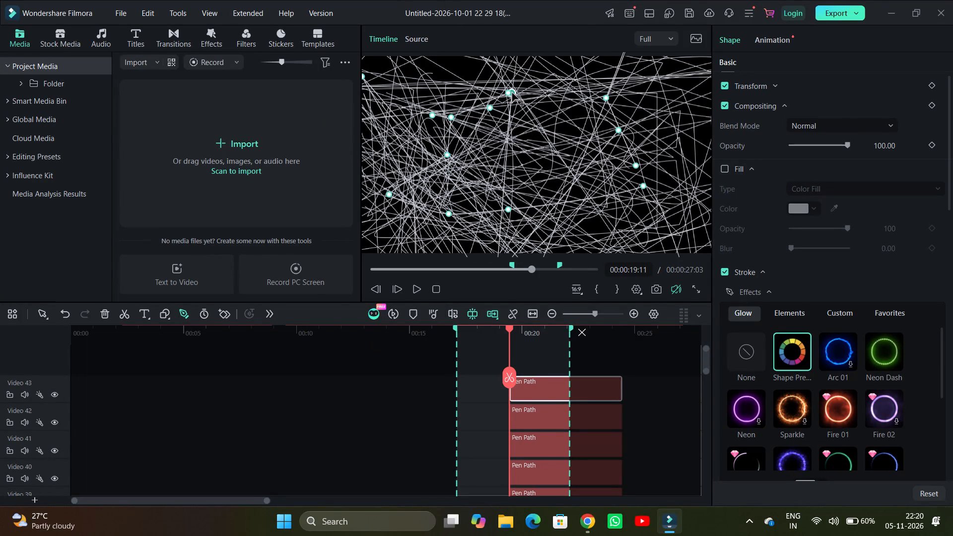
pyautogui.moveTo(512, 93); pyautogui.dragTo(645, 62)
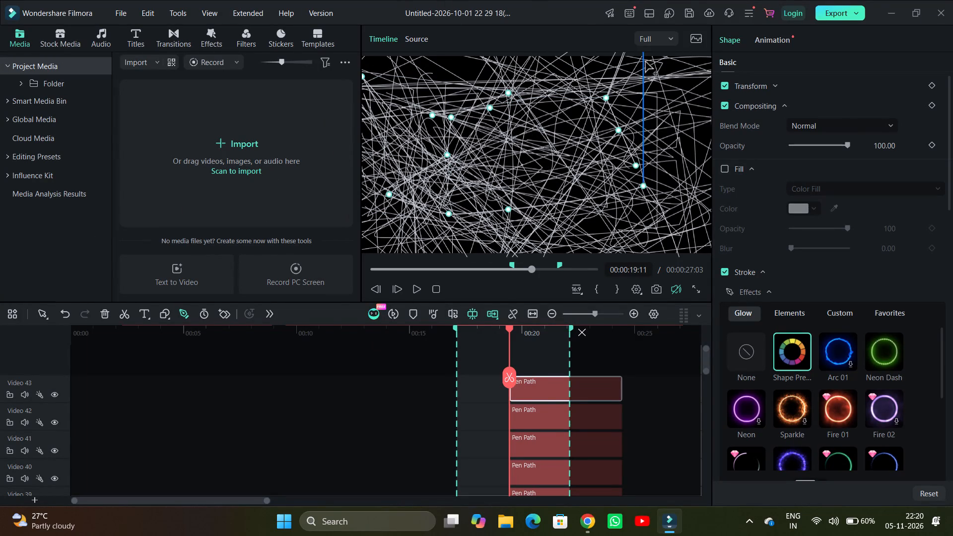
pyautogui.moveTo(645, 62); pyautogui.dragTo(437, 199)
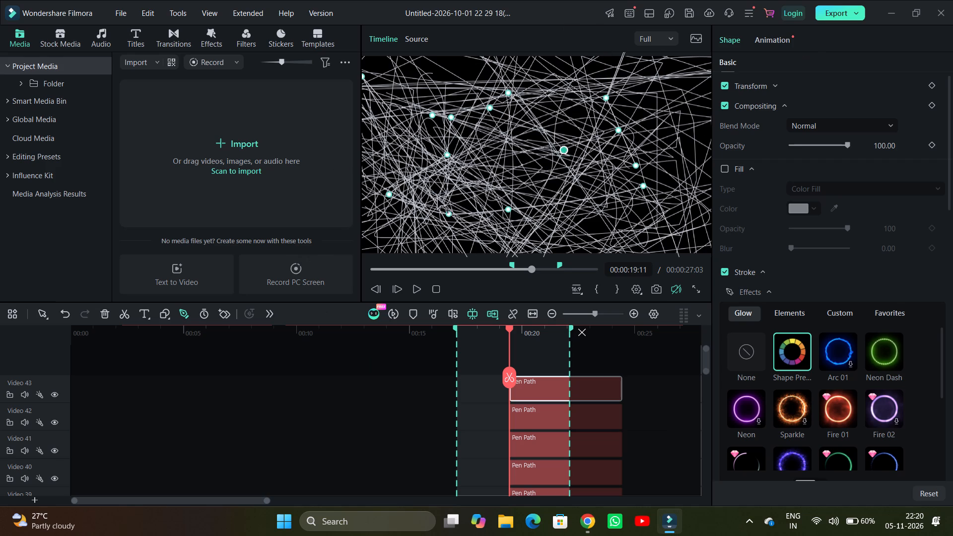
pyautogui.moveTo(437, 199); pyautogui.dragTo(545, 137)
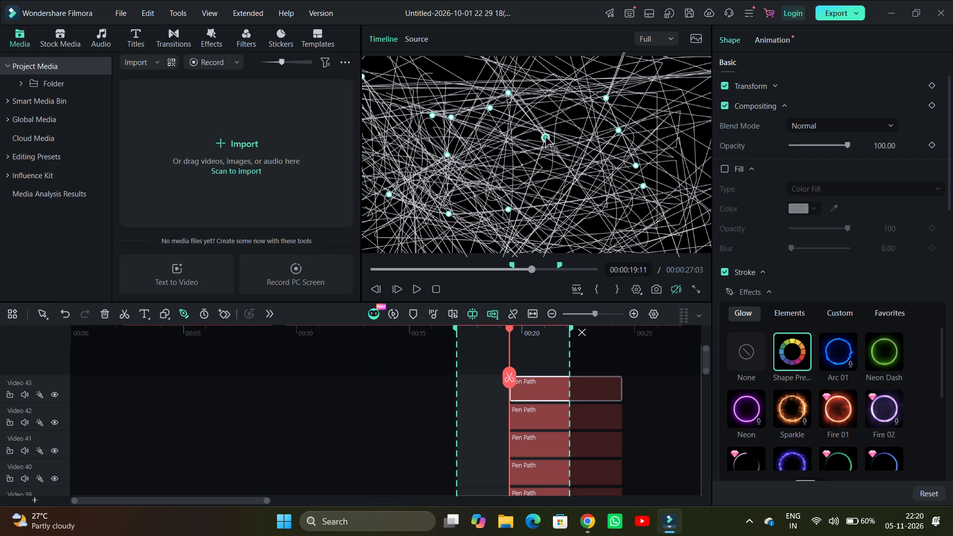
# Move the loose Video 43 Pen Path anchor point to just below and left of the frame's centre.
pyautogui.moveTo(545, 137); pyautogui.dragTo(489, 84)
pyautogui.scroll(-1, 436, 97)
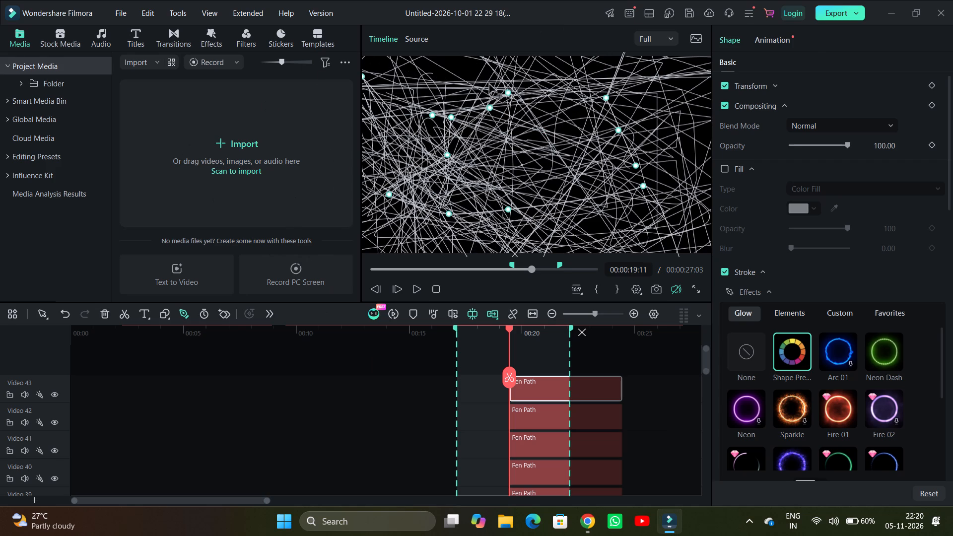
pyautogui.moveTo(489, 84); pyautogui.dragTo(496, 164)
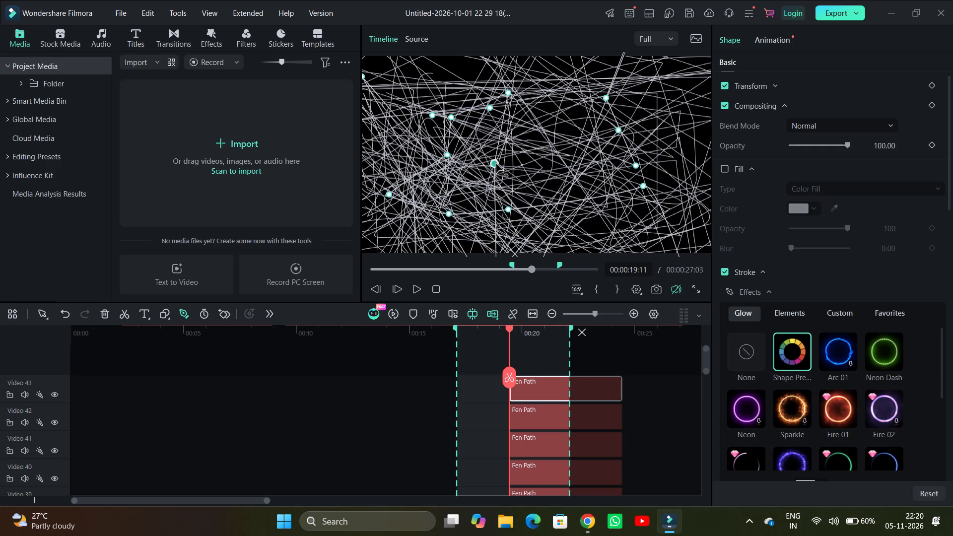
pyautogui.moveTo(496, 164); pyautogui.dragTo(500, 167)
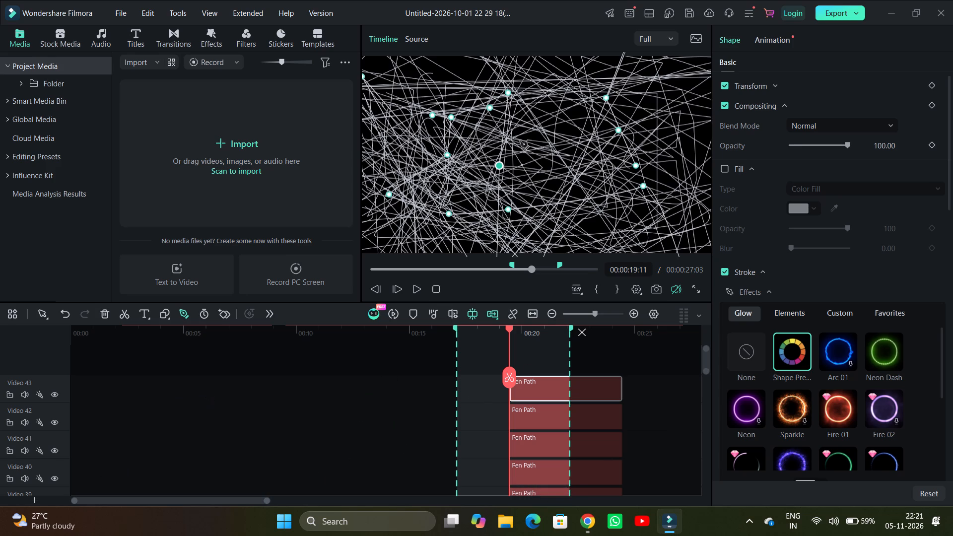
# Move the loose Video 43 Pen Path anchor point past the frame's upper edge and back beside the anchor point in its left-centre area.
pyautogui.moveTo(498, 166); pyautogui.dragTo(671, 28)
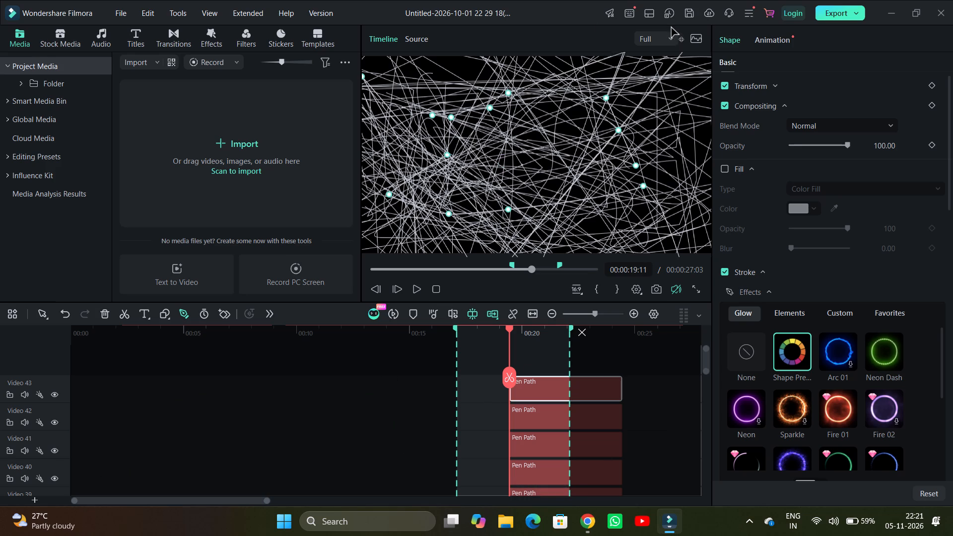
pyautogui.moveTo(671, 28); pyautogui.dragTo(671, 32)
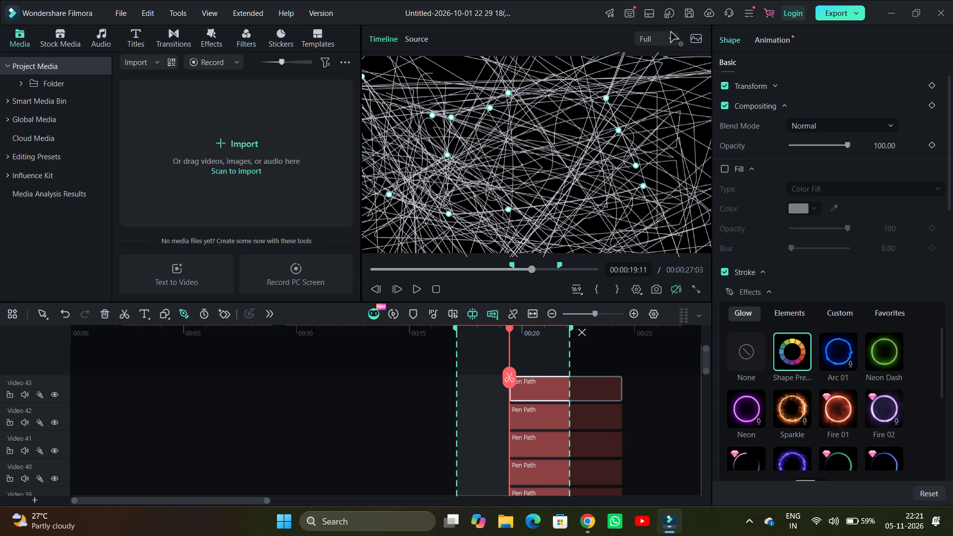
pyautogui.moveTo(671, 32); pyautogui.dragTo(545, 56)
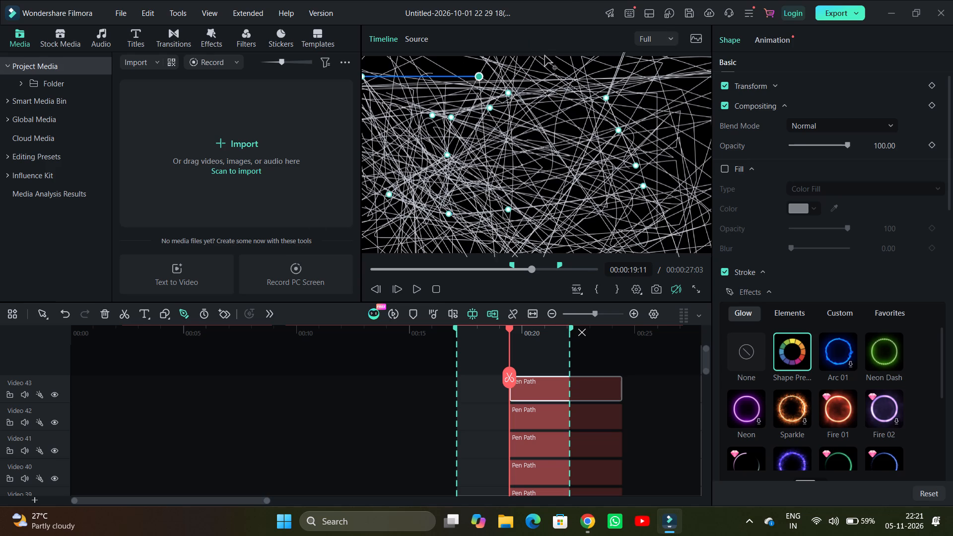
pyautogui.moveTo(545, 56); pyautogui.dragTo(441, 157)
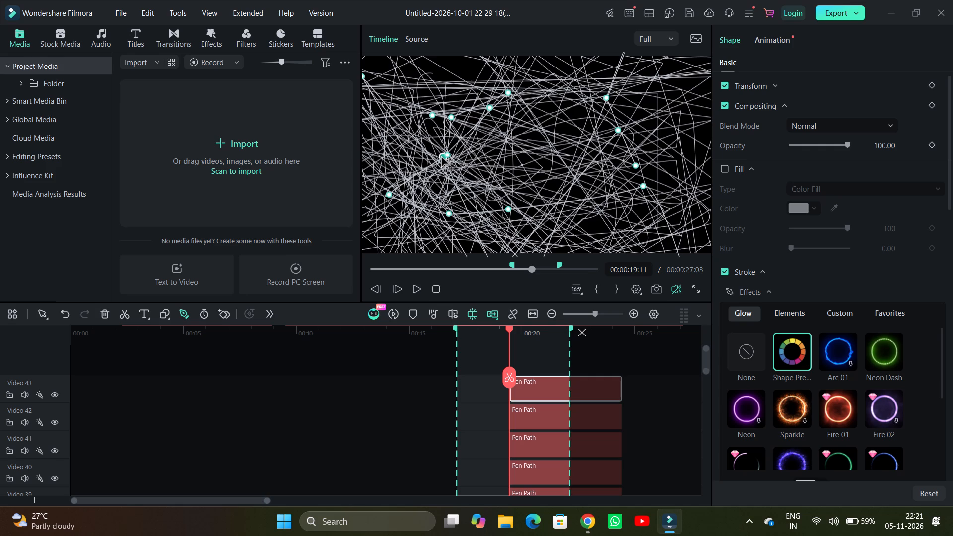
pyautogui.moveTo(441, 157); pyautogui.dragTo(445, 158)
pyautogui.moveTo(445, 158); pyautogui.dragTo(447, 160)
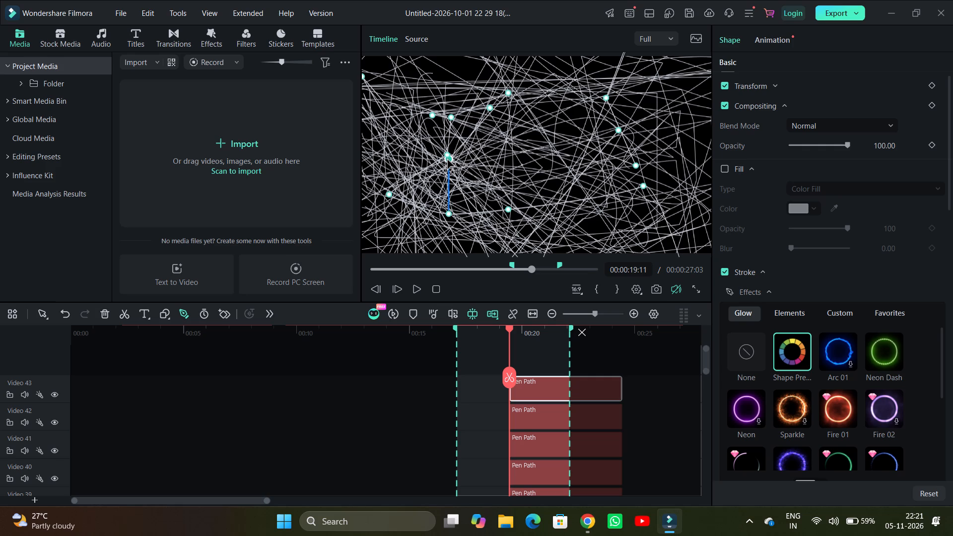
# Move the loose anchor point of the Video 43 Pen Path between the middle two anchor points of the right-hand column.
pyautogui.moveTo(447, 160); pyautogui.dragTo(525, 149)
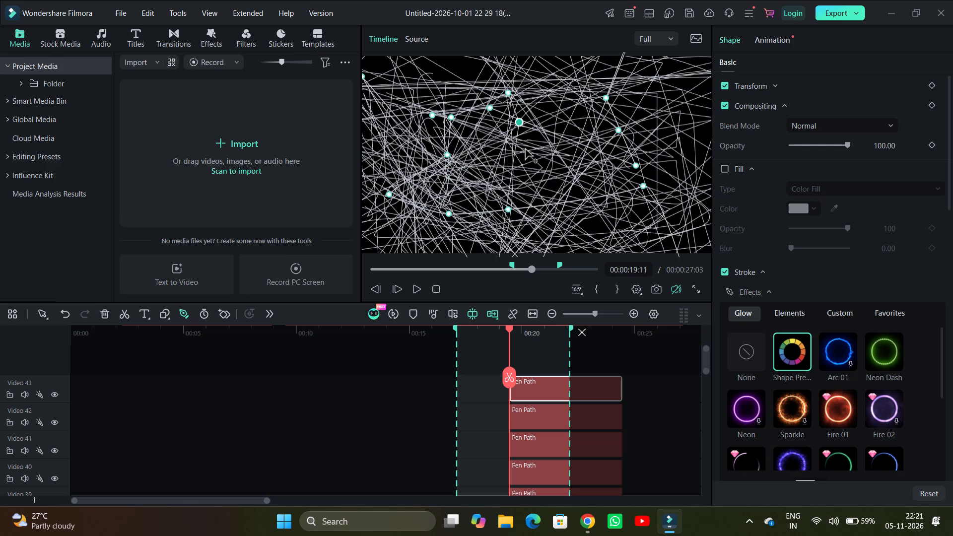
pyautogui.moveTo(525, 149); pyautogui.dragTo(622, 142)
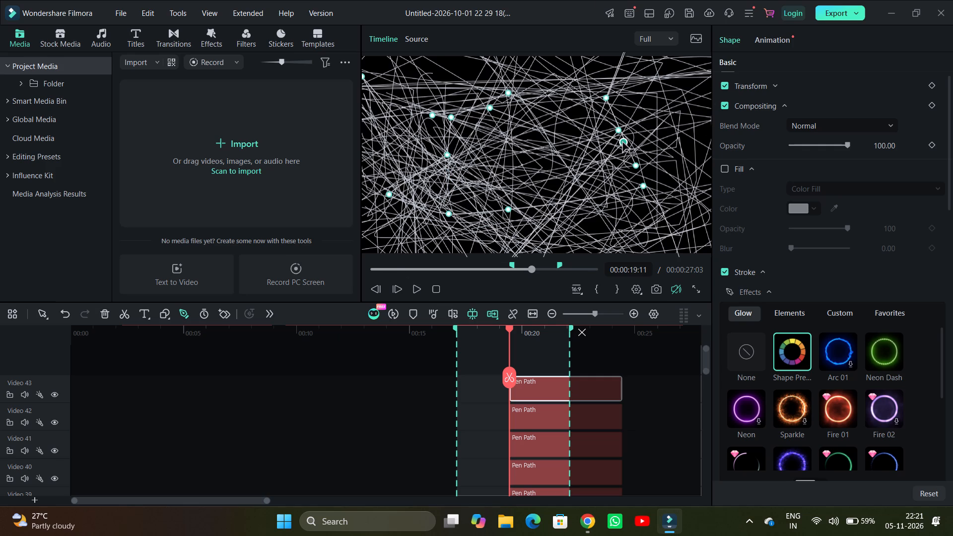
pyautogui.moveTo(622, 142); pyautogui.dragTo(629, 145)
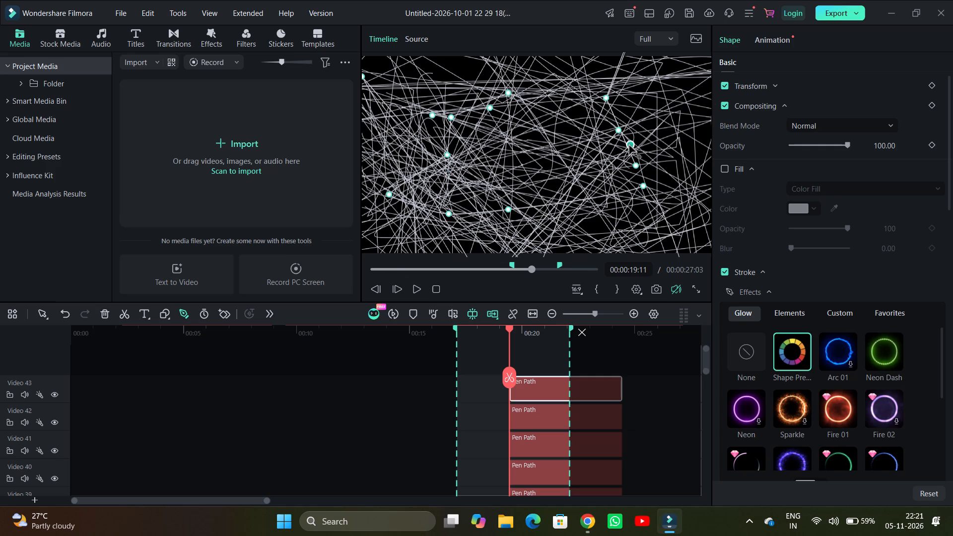
# Place the loose Video 43 Pen Path anchor point near the frame's left edge, directly above the lower-left anchor point.
pyautogui.moveTo(629, 145); pyautogui.dragTo(744, 4)
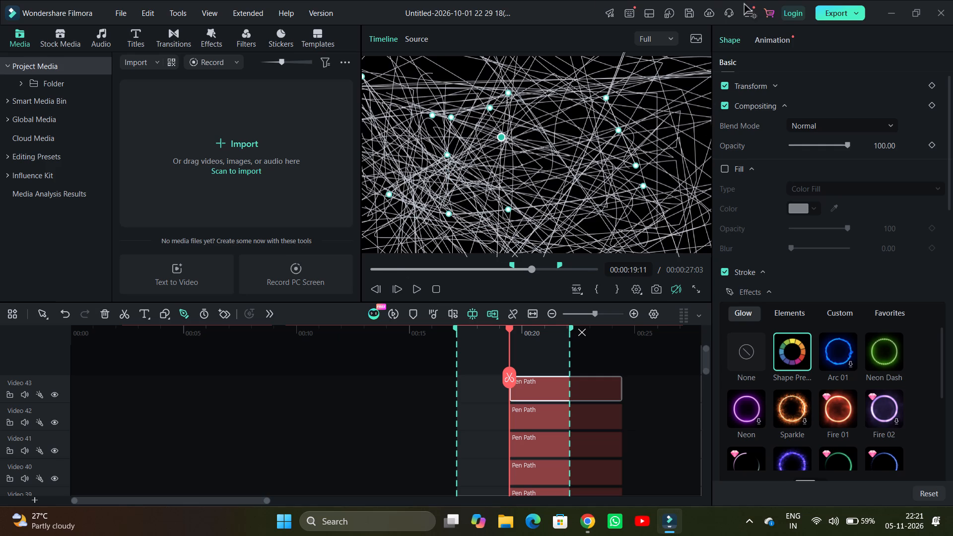
pyautogui.moveTo(744, 4); pyautogui.dragTo(590, 350)
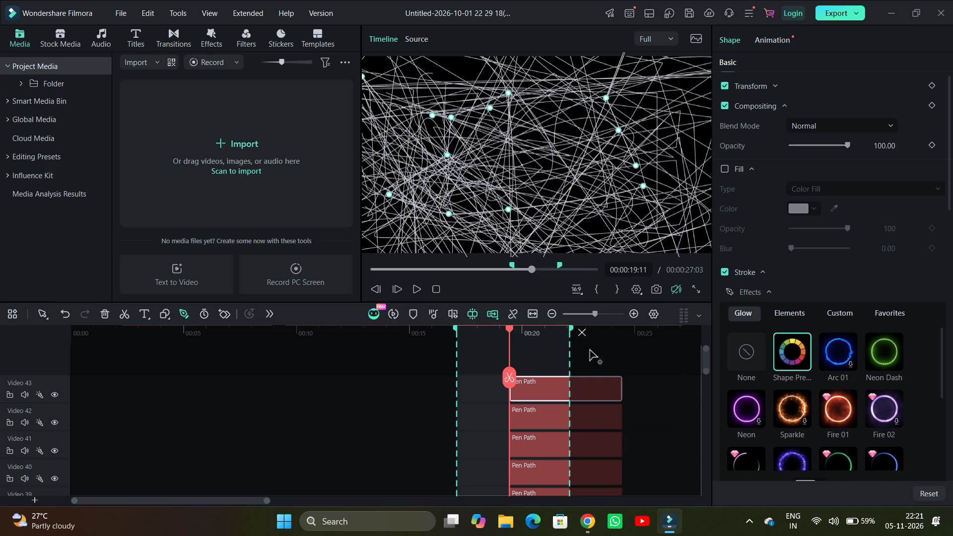
pyautogui.moveTo(590, 350); pyautogui.dragTo(385, 148)
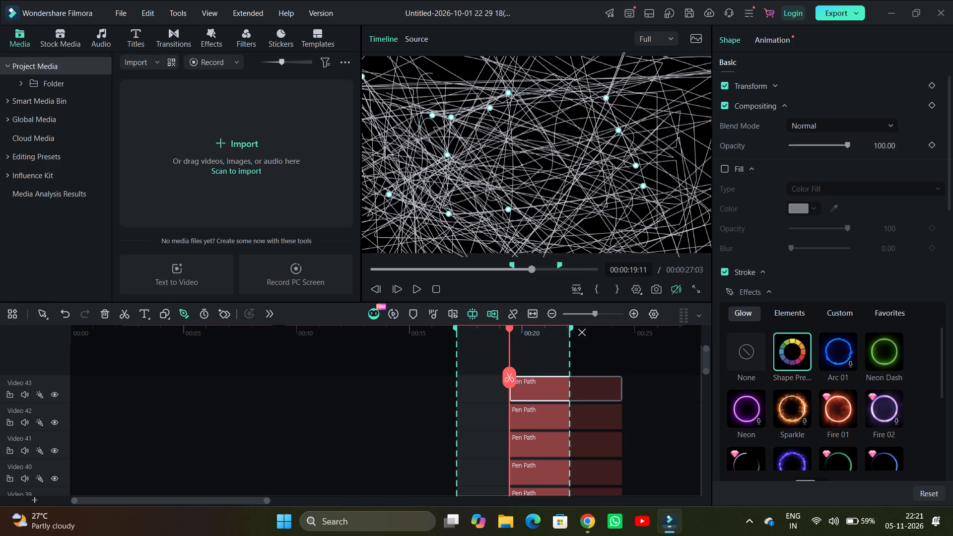
pyautogui.moveTo(385, 148); pyautogui.dragTo(388, 146)
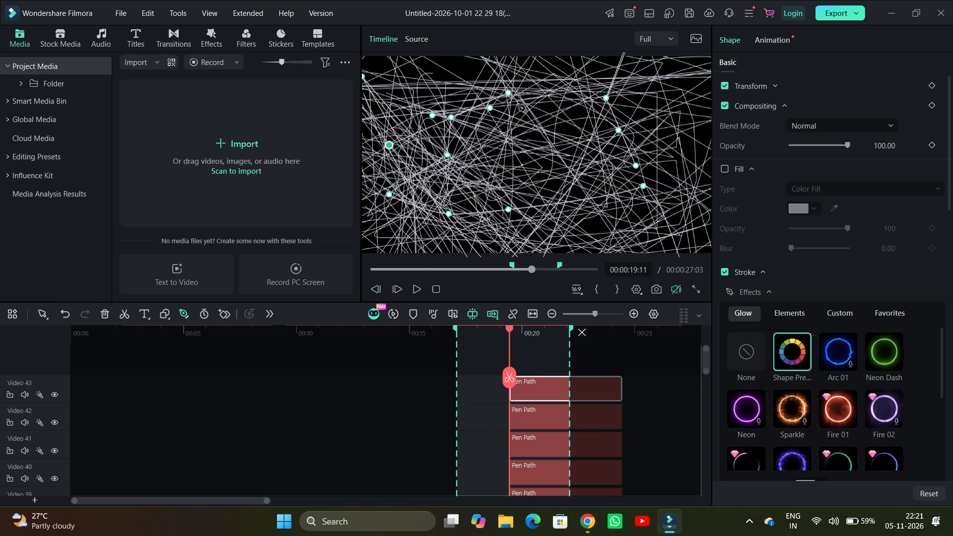
# Move the upper-middle anchor point of the Video 43 Pen Path down to just right of the frame's centre.
pyautogui.moveTo(509, 96); pyautogui.dragTo(508, 89)
pyautogui.moveTo(508, 93); pyautogui.dragTo(564, 146)
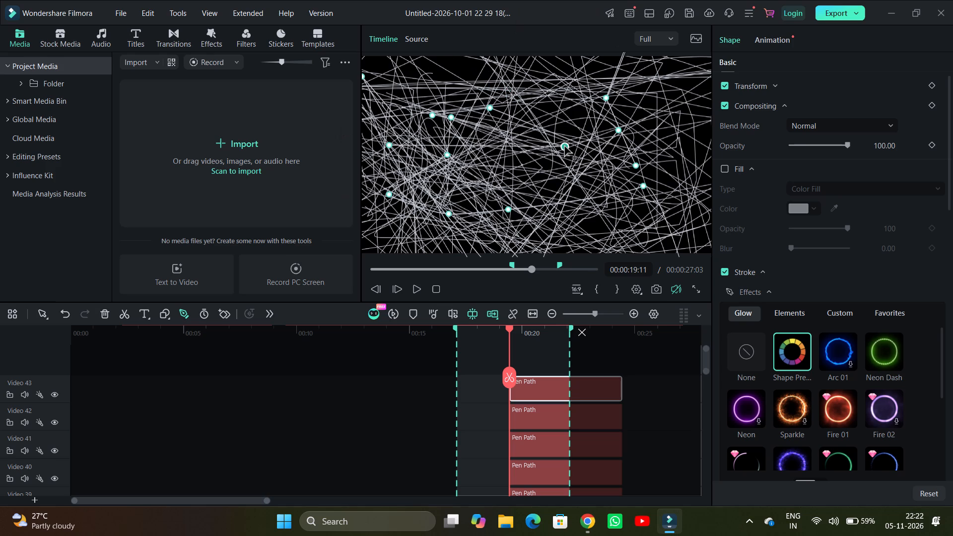
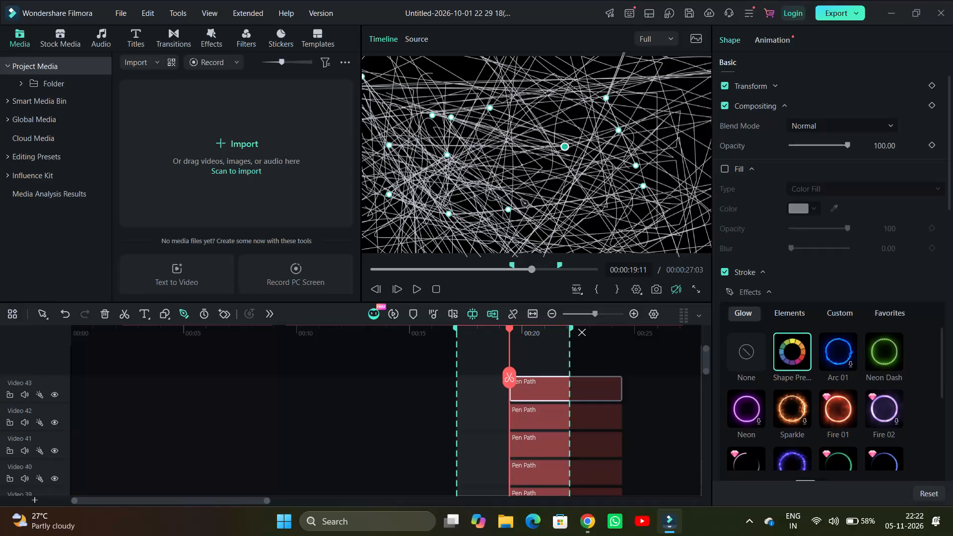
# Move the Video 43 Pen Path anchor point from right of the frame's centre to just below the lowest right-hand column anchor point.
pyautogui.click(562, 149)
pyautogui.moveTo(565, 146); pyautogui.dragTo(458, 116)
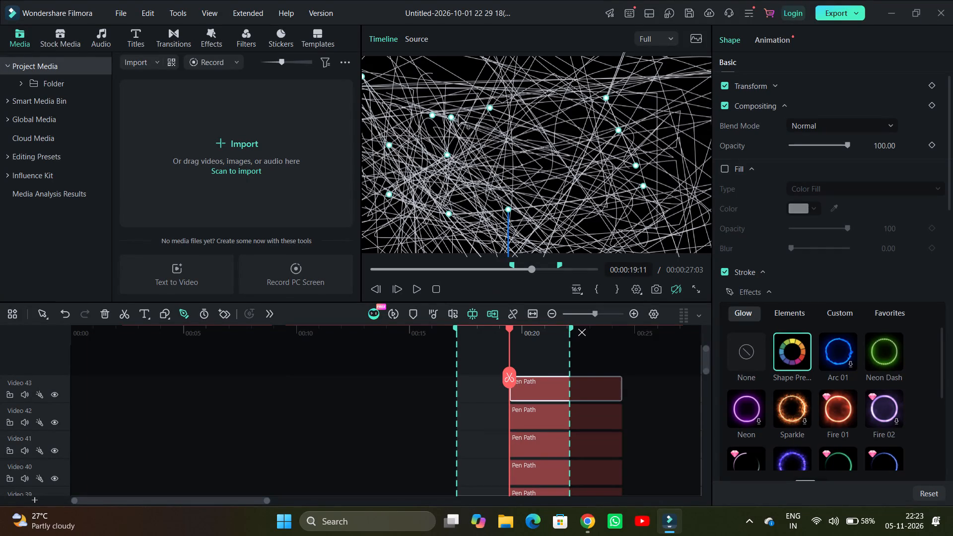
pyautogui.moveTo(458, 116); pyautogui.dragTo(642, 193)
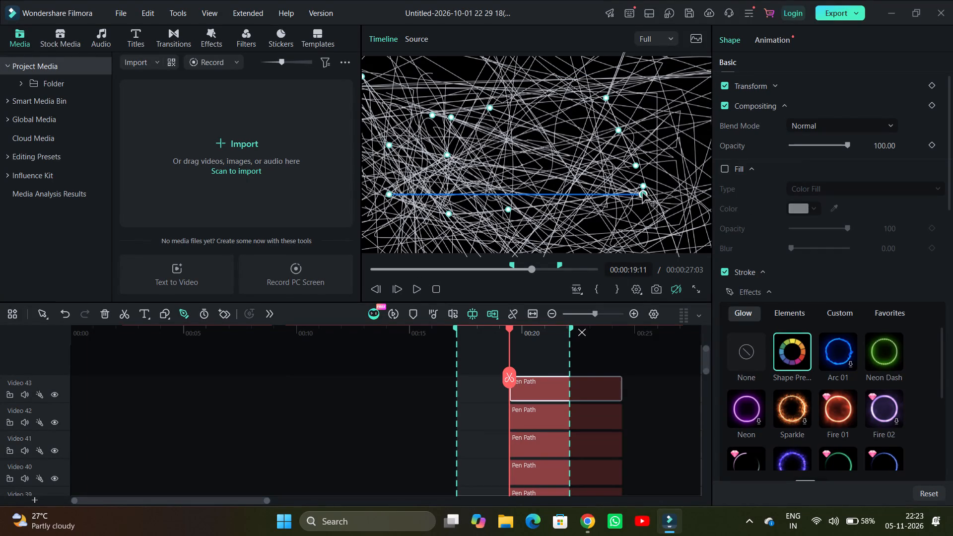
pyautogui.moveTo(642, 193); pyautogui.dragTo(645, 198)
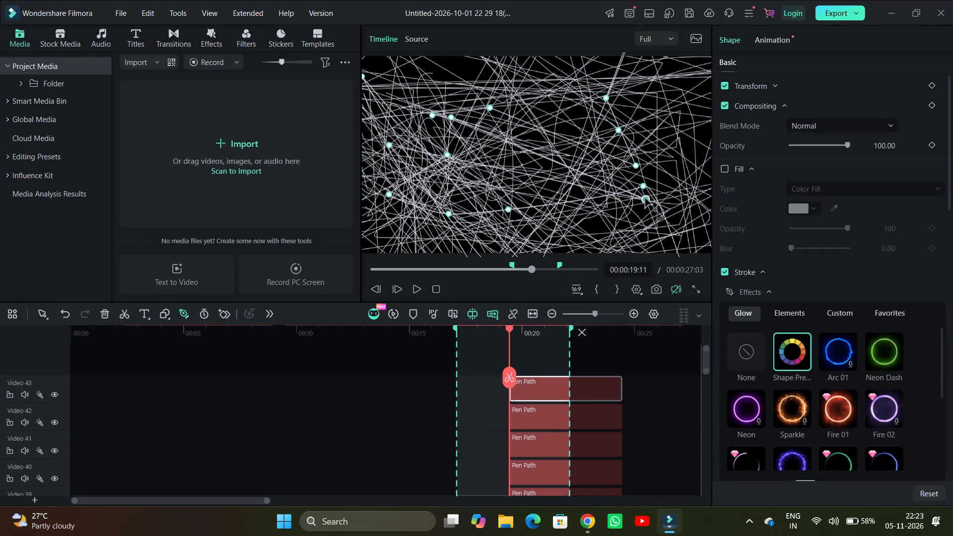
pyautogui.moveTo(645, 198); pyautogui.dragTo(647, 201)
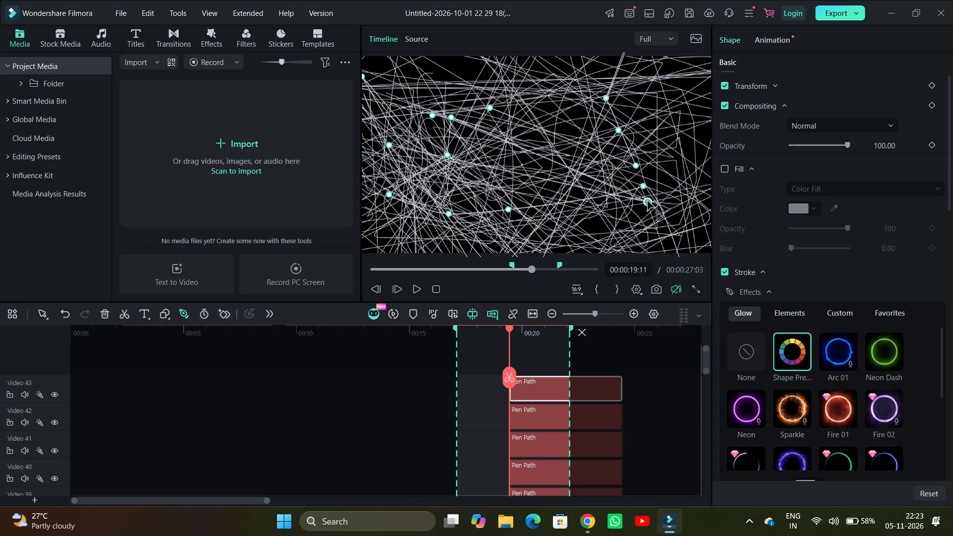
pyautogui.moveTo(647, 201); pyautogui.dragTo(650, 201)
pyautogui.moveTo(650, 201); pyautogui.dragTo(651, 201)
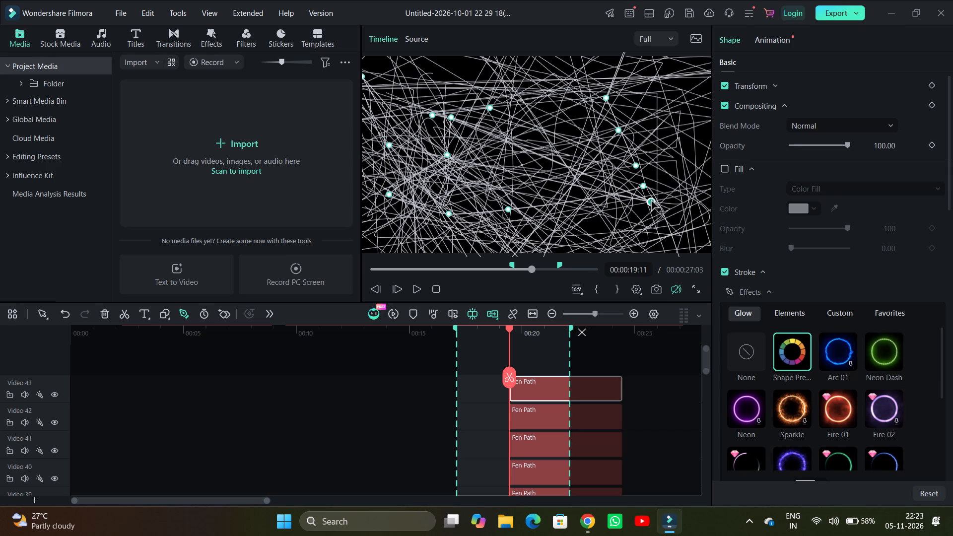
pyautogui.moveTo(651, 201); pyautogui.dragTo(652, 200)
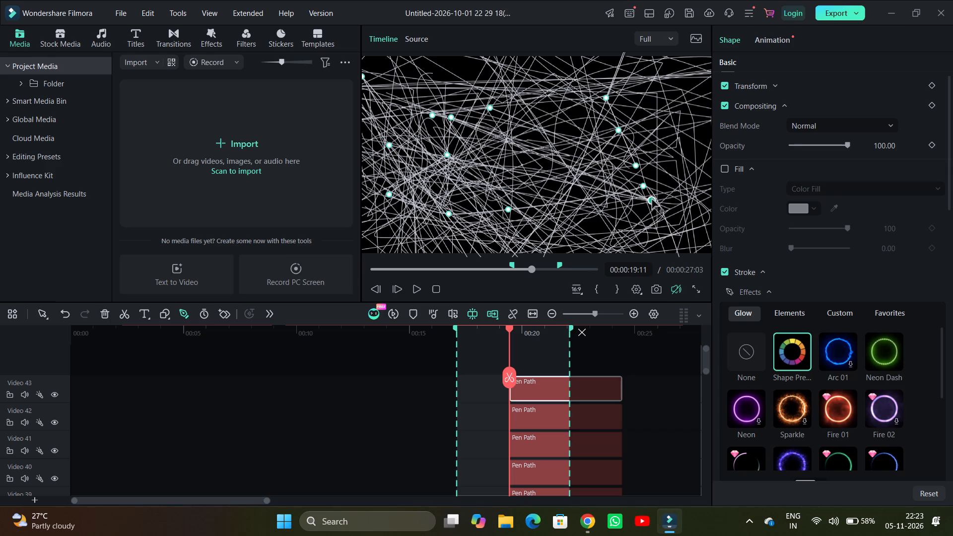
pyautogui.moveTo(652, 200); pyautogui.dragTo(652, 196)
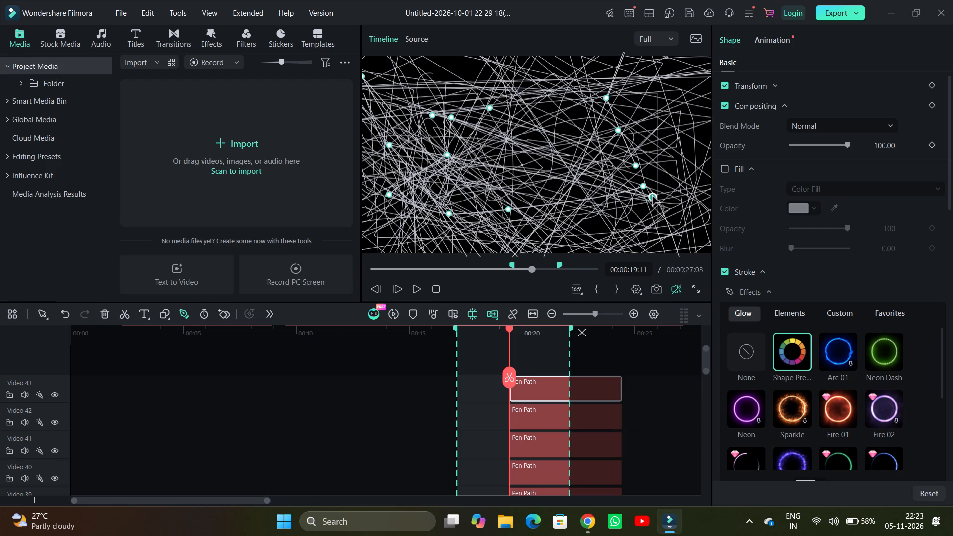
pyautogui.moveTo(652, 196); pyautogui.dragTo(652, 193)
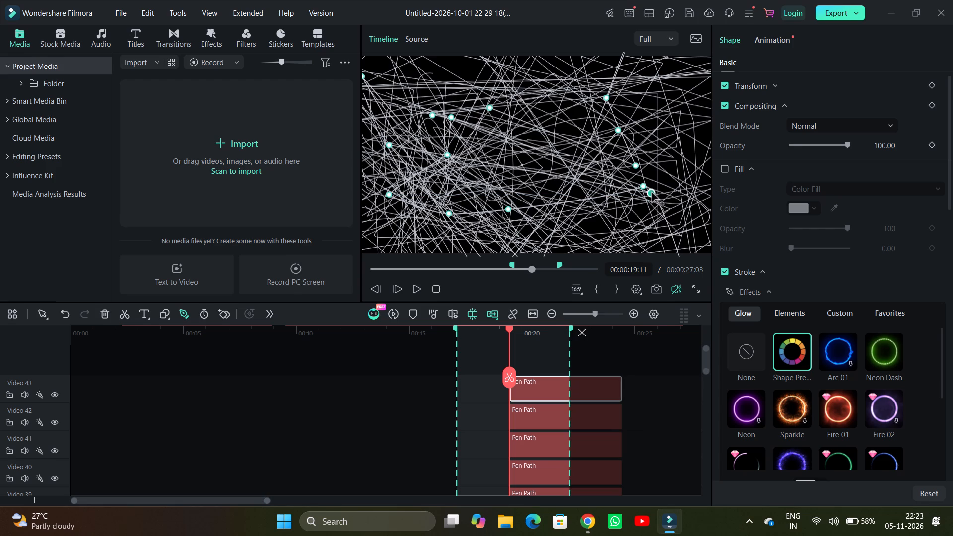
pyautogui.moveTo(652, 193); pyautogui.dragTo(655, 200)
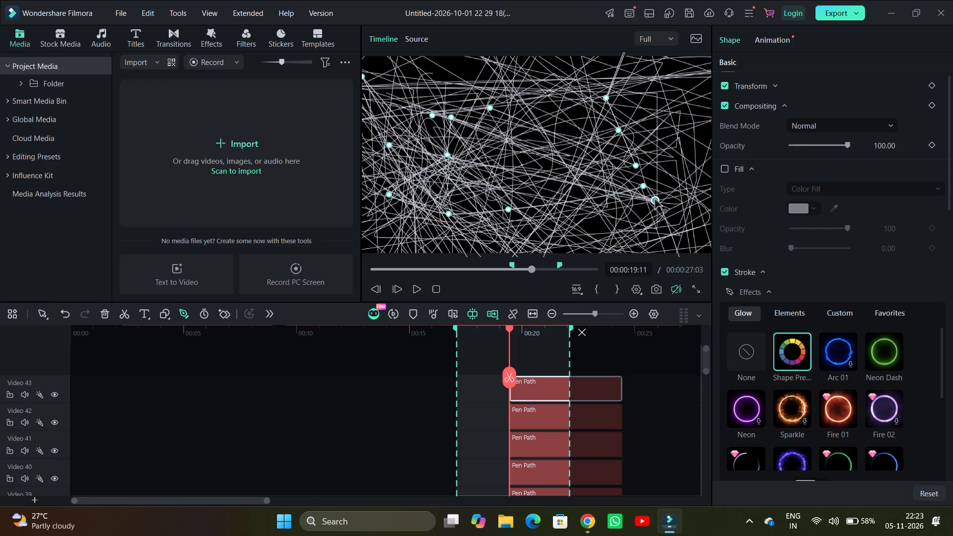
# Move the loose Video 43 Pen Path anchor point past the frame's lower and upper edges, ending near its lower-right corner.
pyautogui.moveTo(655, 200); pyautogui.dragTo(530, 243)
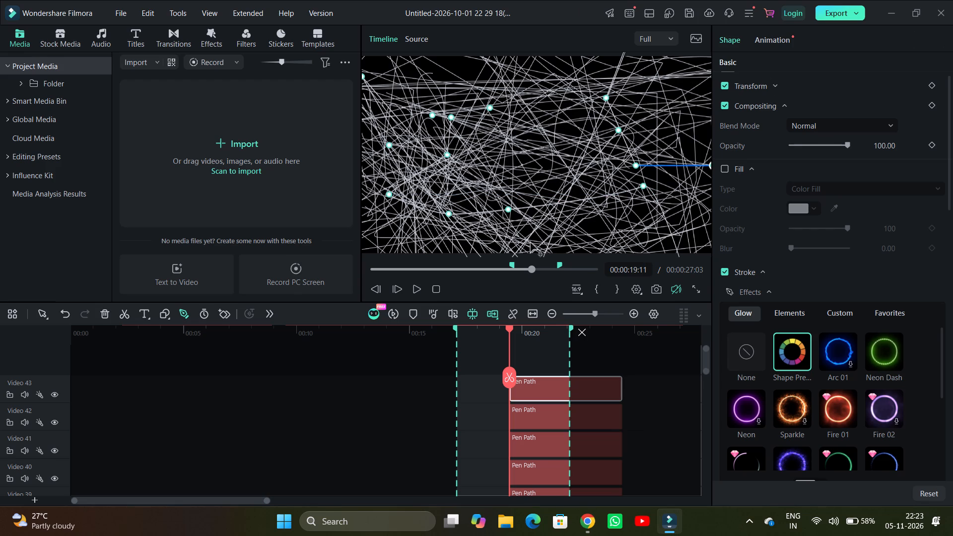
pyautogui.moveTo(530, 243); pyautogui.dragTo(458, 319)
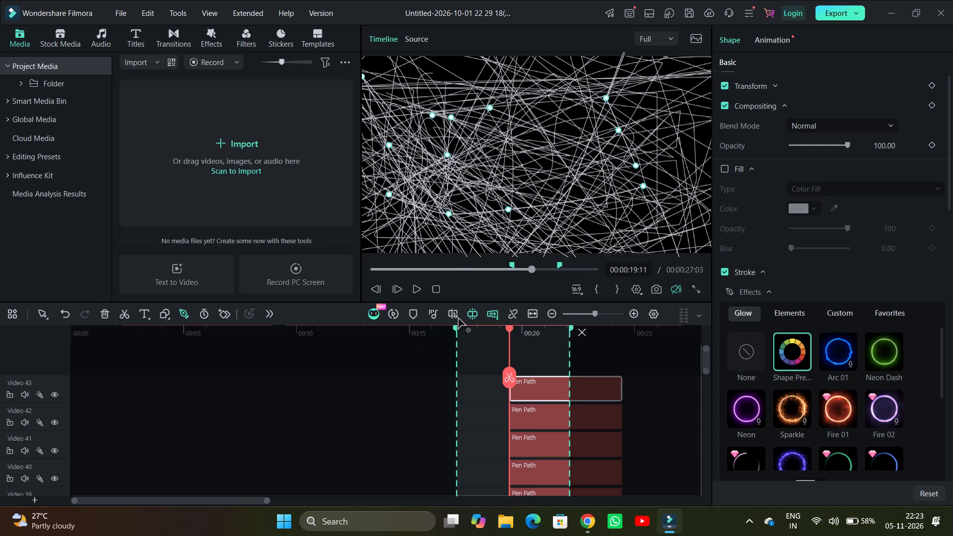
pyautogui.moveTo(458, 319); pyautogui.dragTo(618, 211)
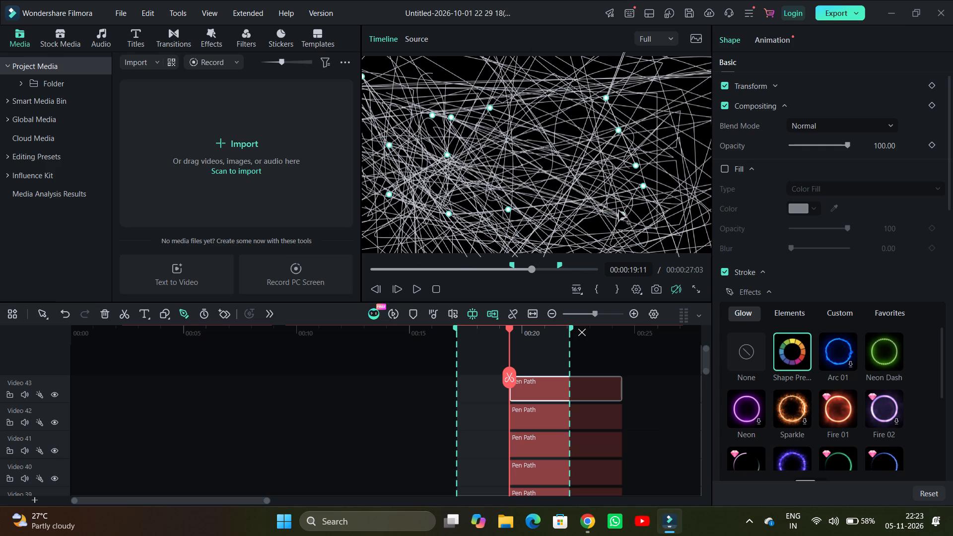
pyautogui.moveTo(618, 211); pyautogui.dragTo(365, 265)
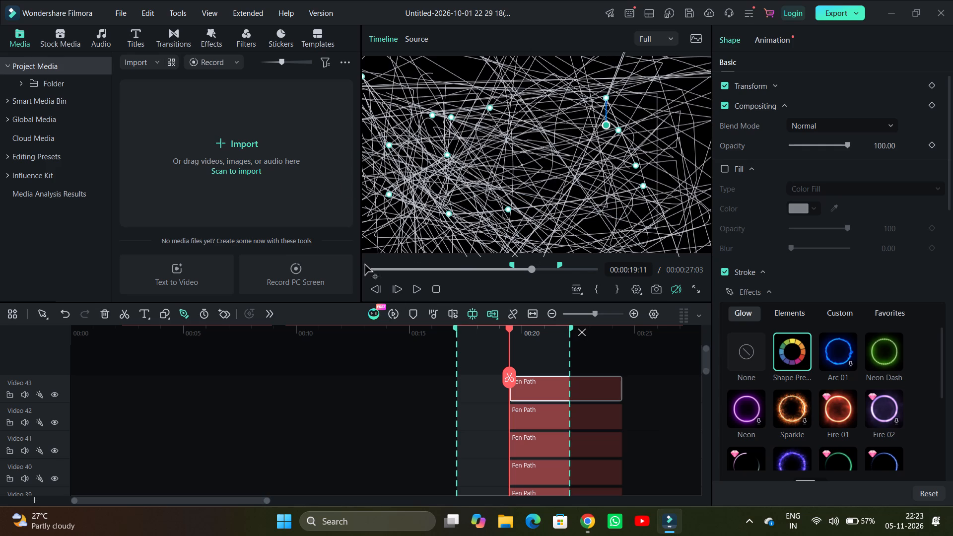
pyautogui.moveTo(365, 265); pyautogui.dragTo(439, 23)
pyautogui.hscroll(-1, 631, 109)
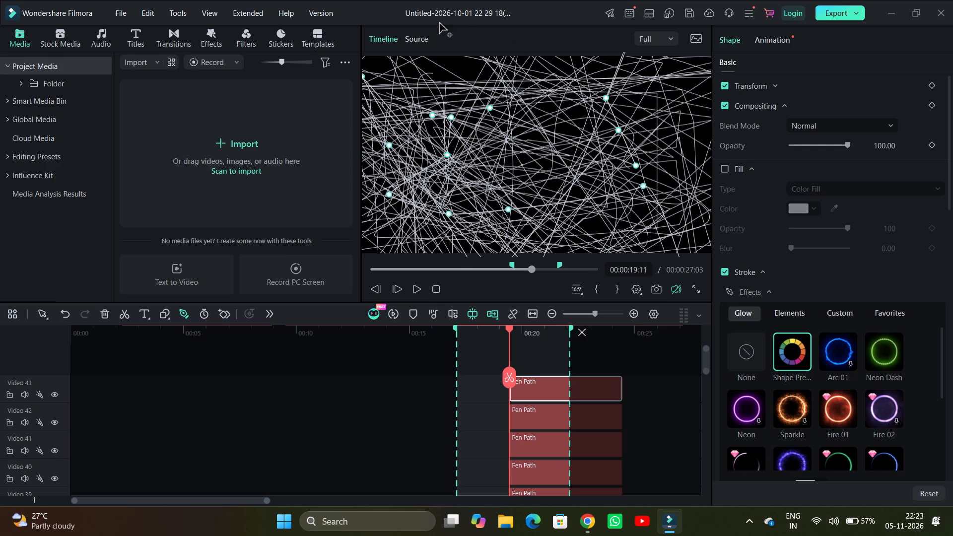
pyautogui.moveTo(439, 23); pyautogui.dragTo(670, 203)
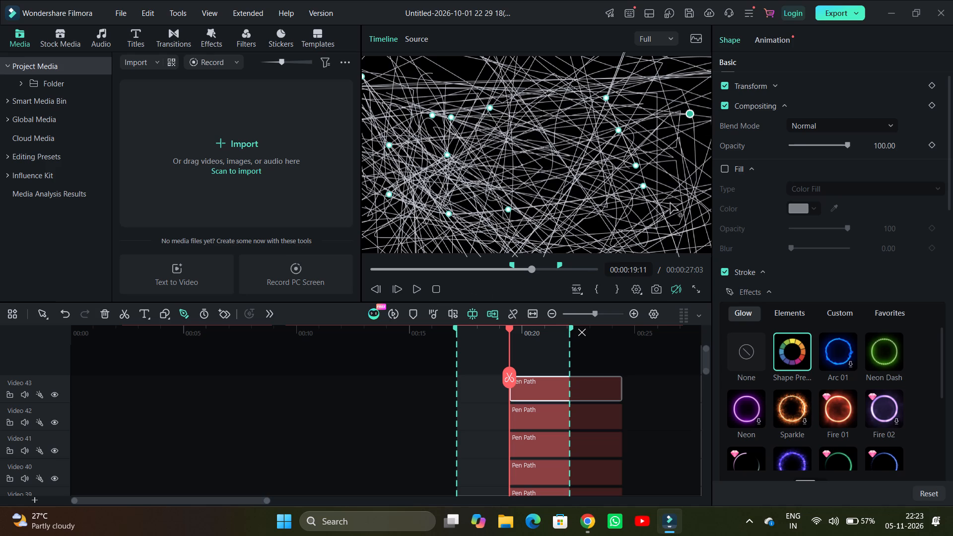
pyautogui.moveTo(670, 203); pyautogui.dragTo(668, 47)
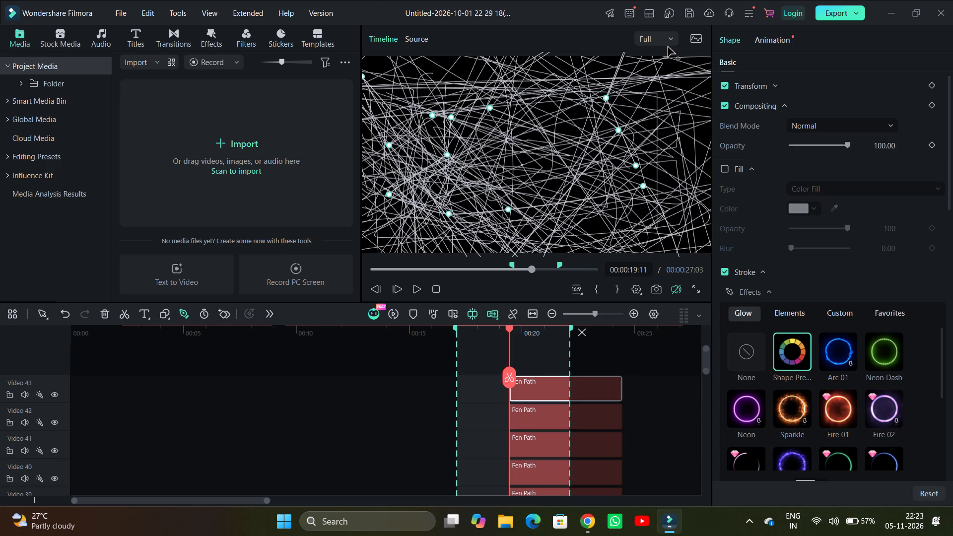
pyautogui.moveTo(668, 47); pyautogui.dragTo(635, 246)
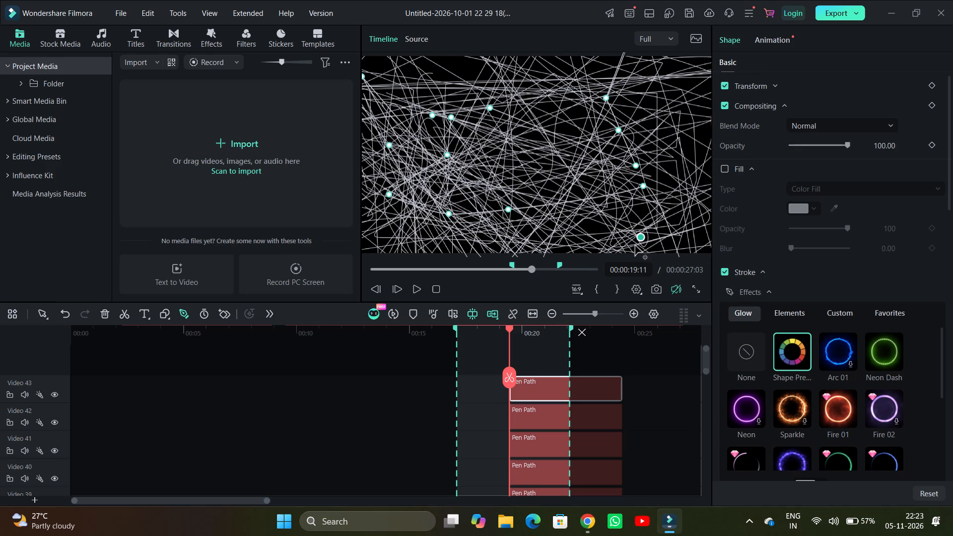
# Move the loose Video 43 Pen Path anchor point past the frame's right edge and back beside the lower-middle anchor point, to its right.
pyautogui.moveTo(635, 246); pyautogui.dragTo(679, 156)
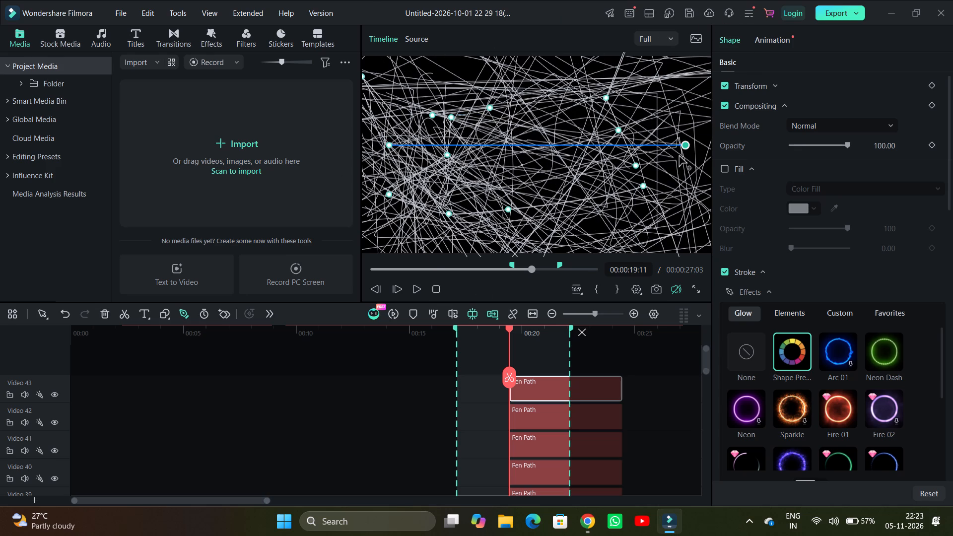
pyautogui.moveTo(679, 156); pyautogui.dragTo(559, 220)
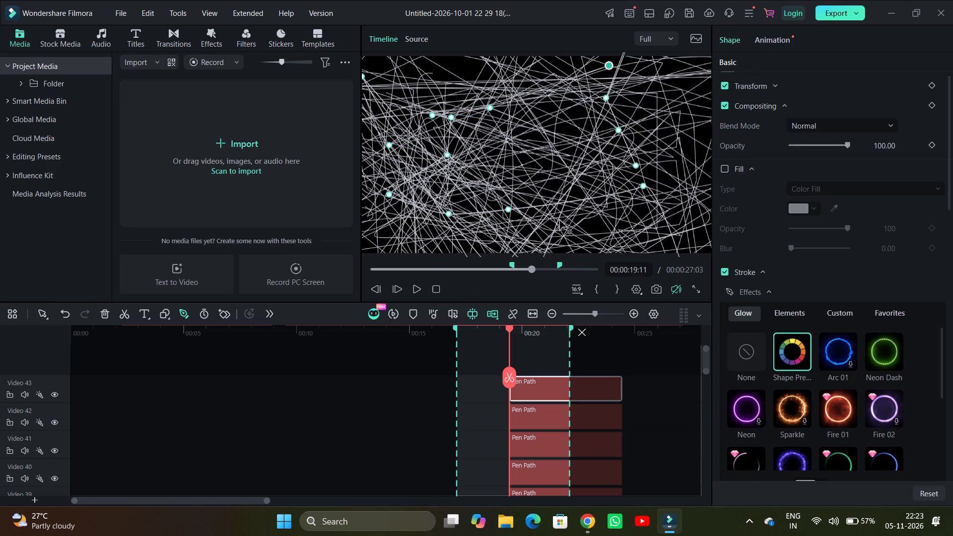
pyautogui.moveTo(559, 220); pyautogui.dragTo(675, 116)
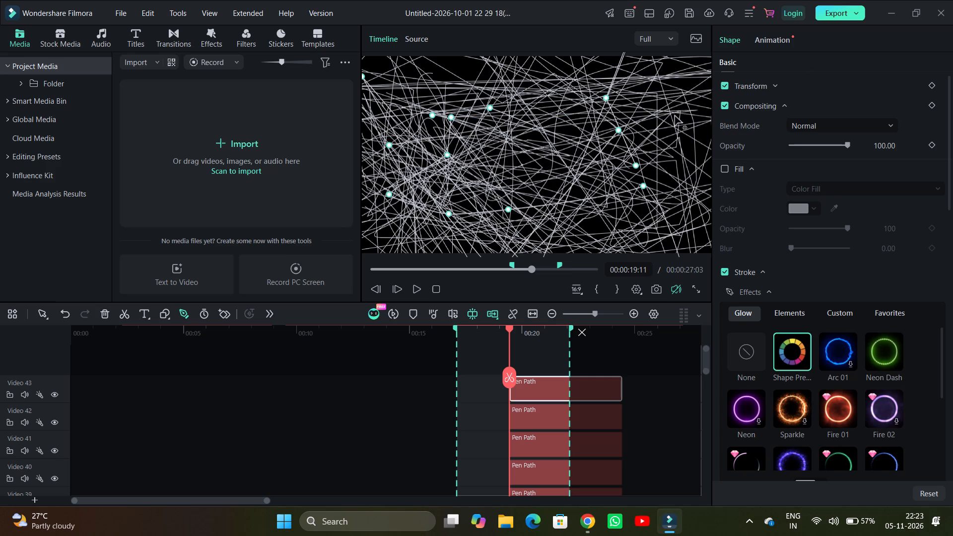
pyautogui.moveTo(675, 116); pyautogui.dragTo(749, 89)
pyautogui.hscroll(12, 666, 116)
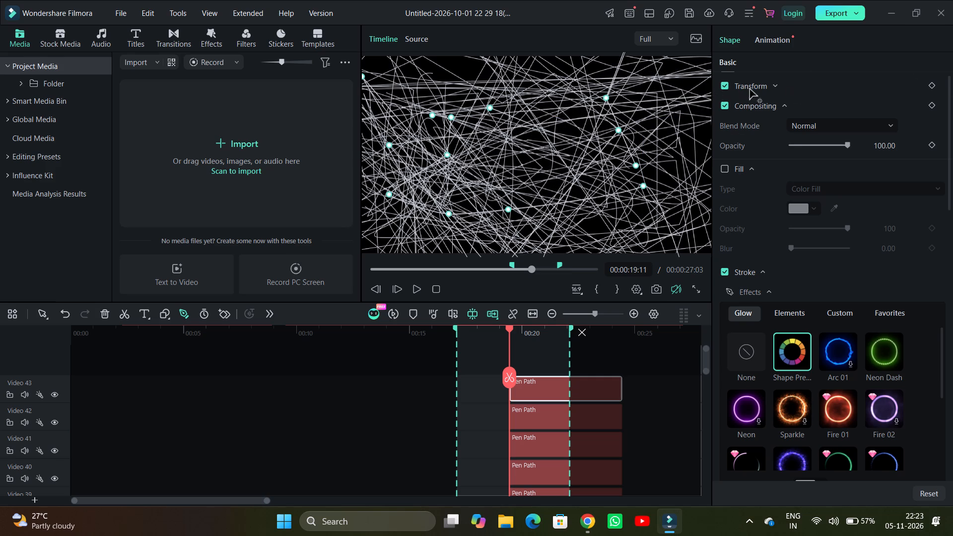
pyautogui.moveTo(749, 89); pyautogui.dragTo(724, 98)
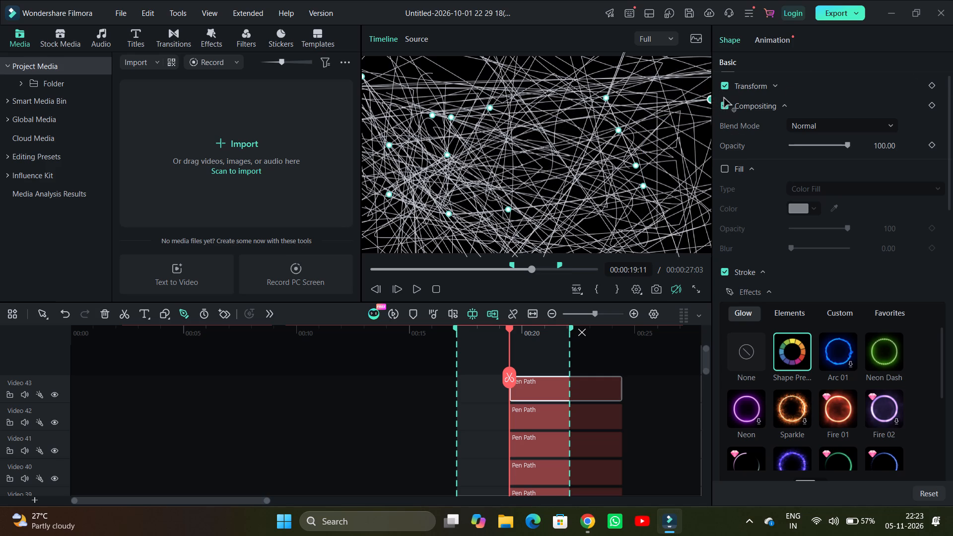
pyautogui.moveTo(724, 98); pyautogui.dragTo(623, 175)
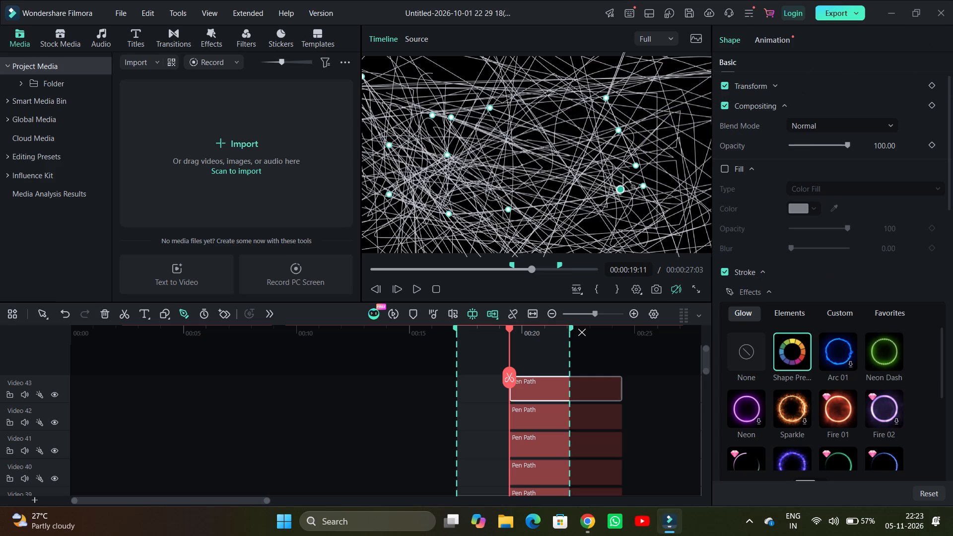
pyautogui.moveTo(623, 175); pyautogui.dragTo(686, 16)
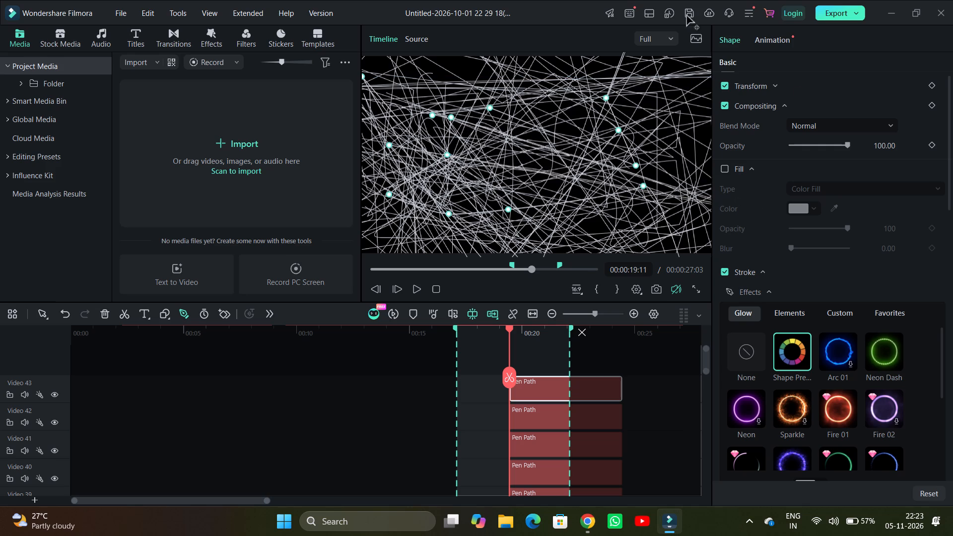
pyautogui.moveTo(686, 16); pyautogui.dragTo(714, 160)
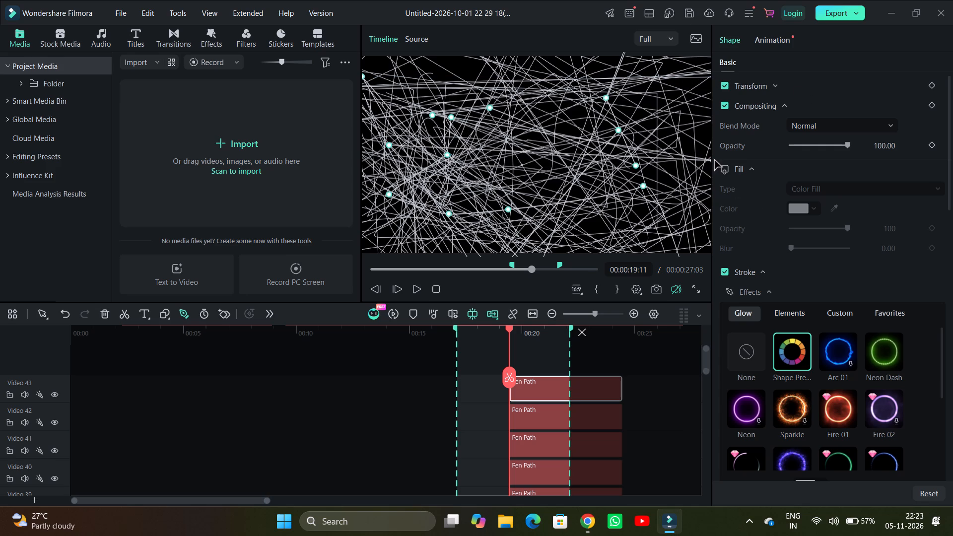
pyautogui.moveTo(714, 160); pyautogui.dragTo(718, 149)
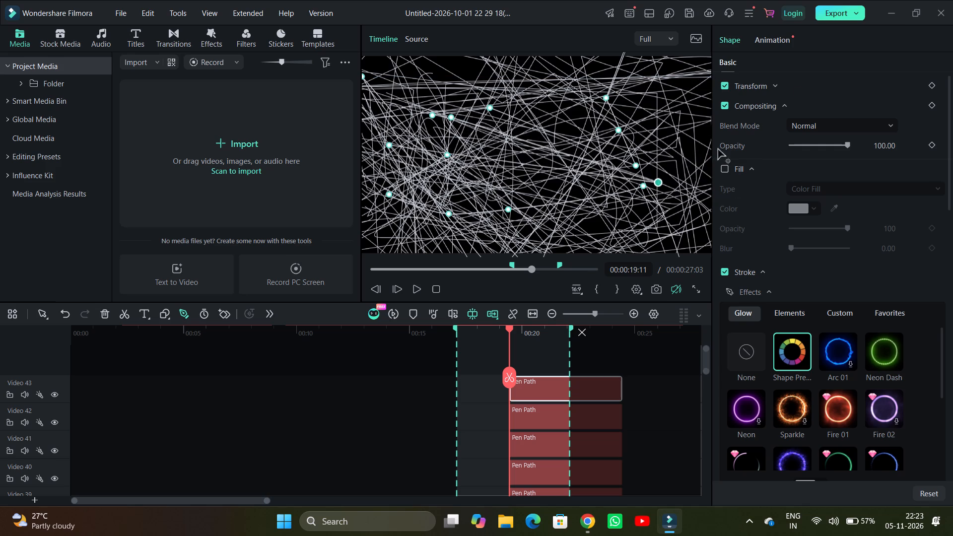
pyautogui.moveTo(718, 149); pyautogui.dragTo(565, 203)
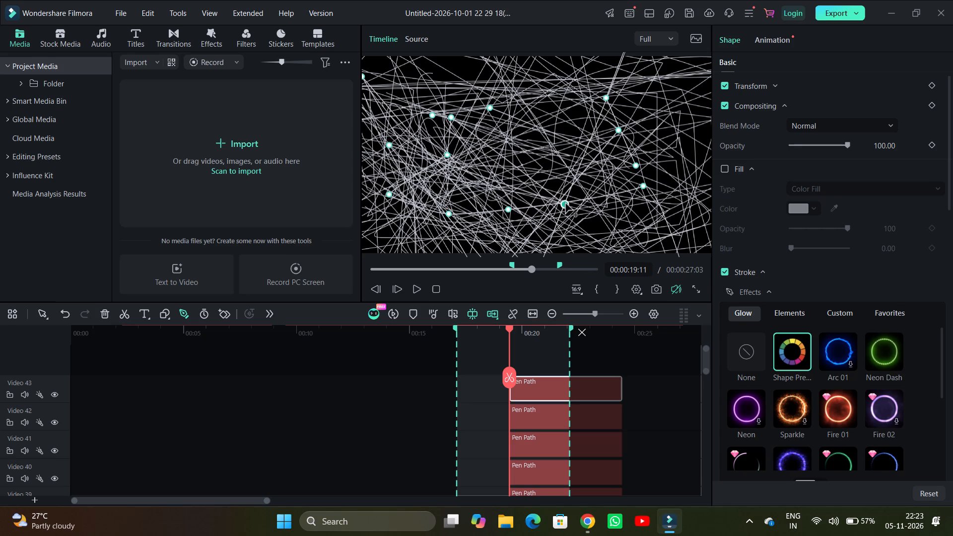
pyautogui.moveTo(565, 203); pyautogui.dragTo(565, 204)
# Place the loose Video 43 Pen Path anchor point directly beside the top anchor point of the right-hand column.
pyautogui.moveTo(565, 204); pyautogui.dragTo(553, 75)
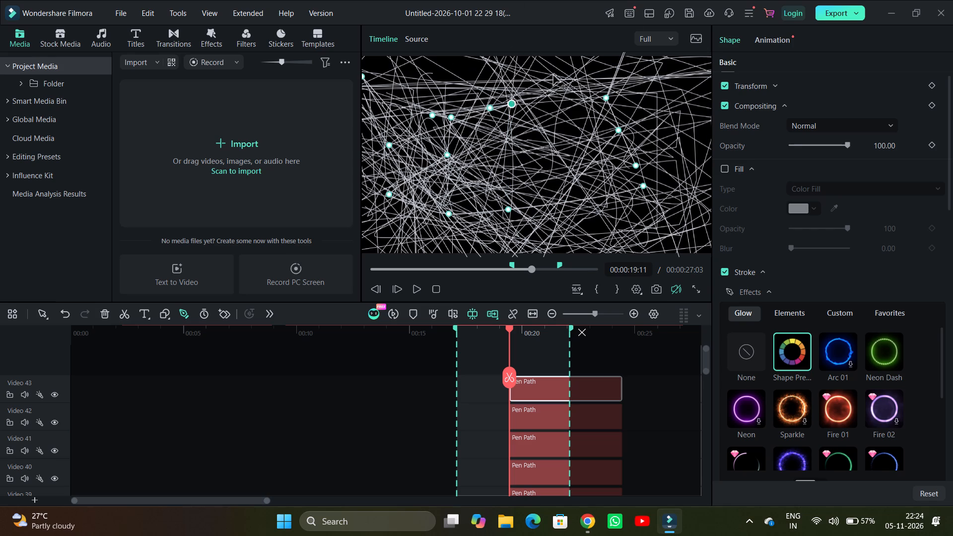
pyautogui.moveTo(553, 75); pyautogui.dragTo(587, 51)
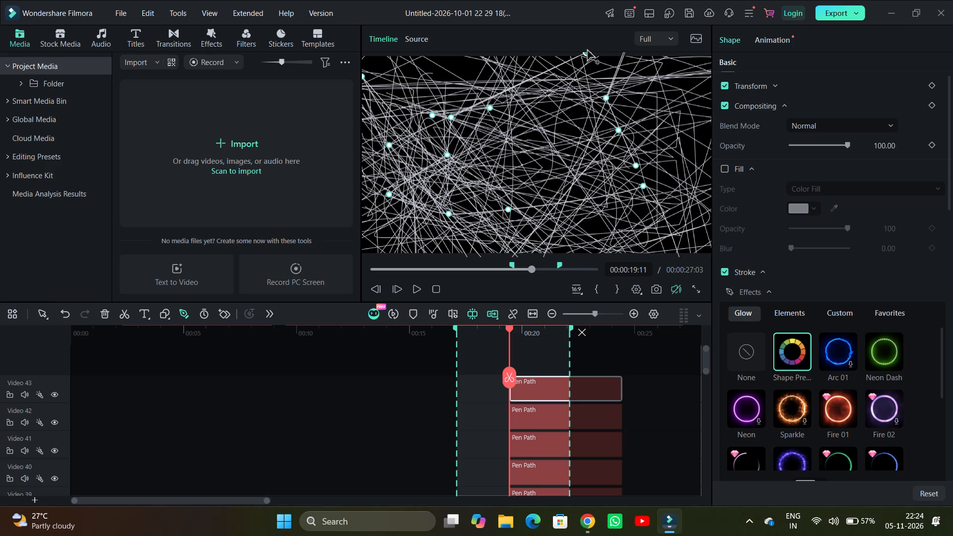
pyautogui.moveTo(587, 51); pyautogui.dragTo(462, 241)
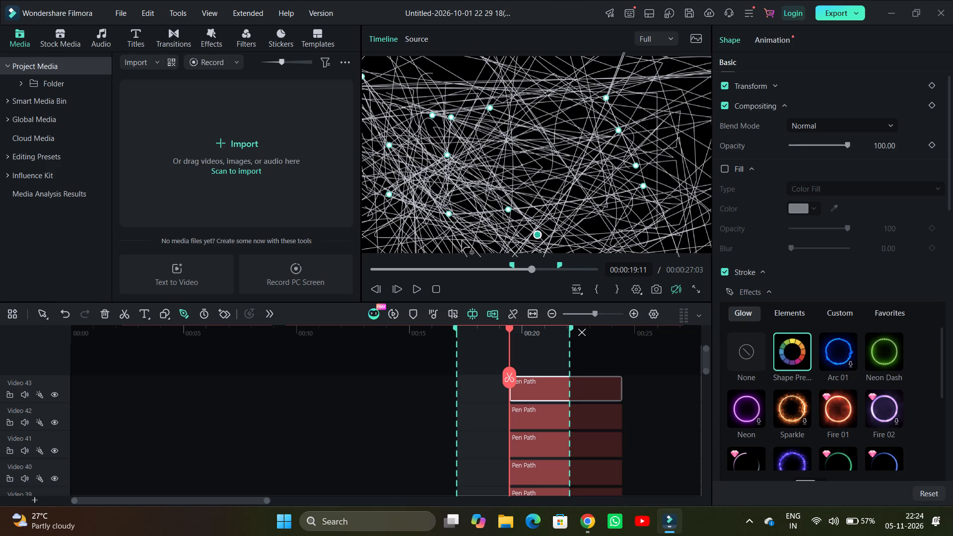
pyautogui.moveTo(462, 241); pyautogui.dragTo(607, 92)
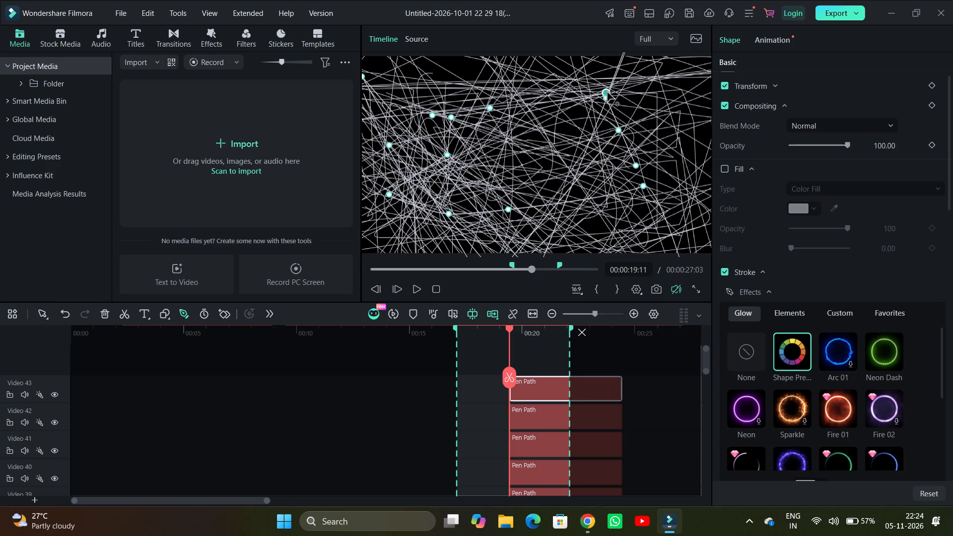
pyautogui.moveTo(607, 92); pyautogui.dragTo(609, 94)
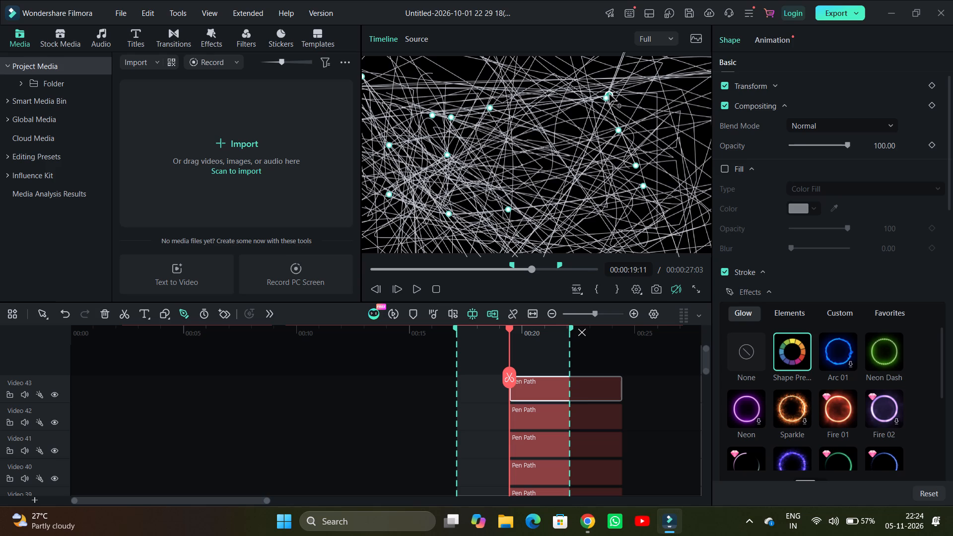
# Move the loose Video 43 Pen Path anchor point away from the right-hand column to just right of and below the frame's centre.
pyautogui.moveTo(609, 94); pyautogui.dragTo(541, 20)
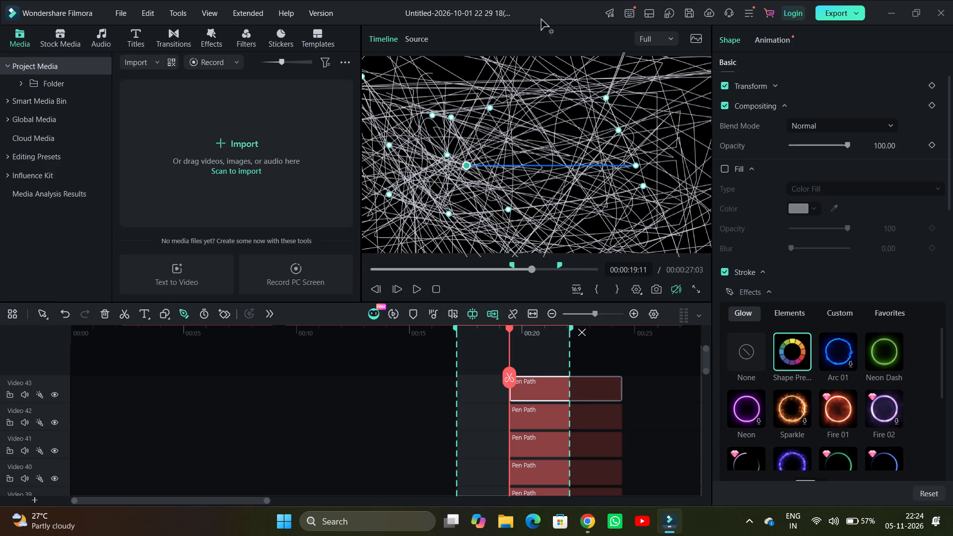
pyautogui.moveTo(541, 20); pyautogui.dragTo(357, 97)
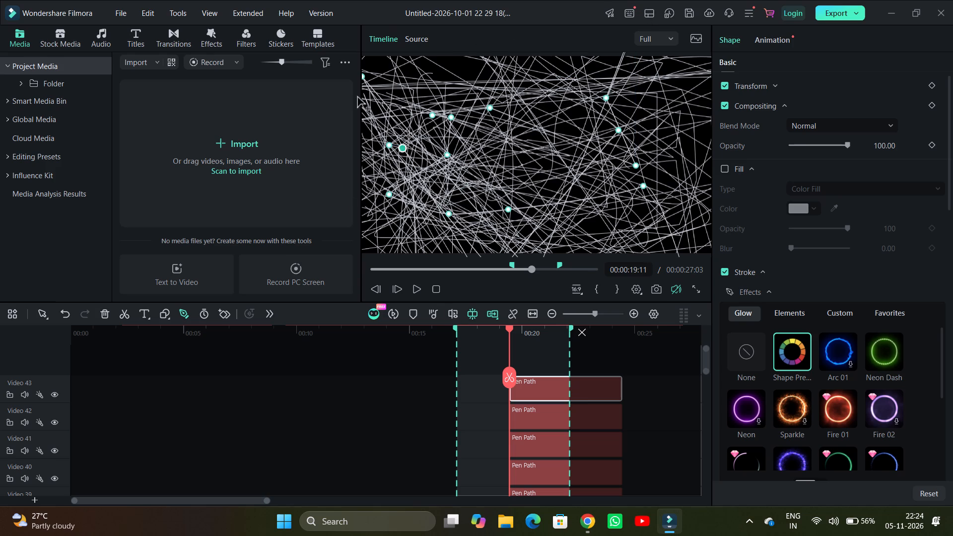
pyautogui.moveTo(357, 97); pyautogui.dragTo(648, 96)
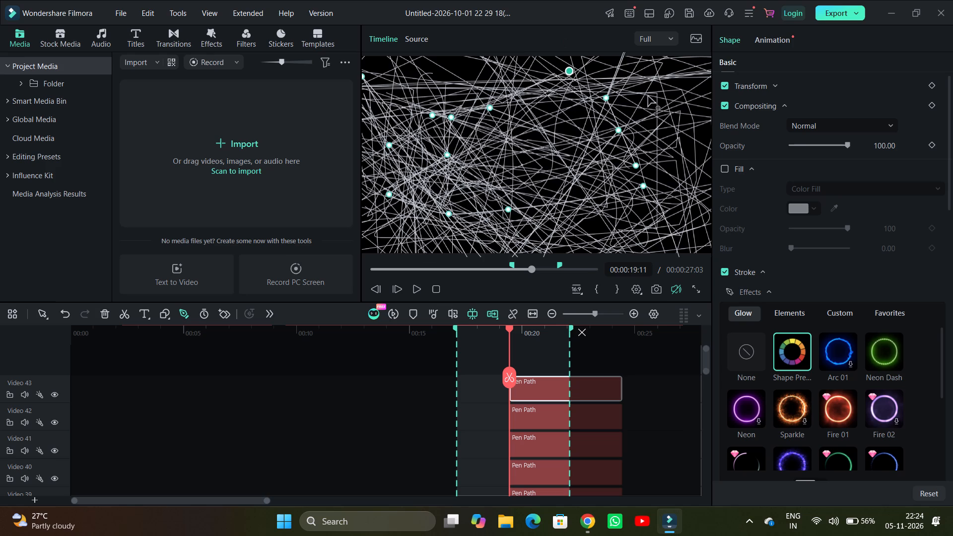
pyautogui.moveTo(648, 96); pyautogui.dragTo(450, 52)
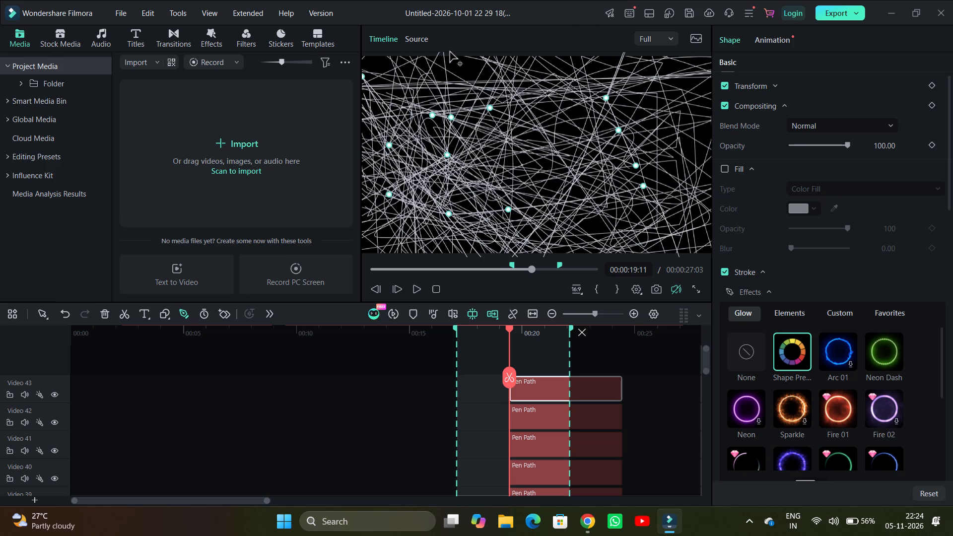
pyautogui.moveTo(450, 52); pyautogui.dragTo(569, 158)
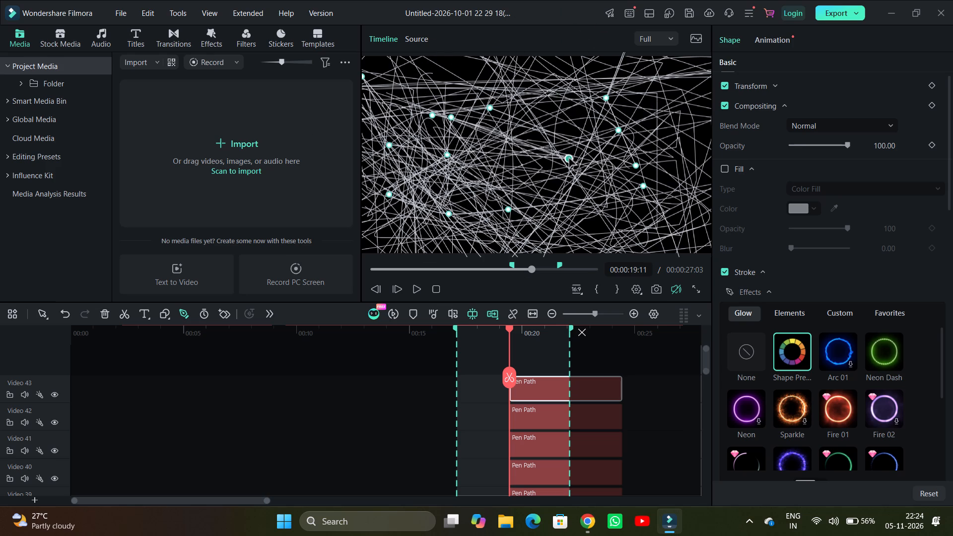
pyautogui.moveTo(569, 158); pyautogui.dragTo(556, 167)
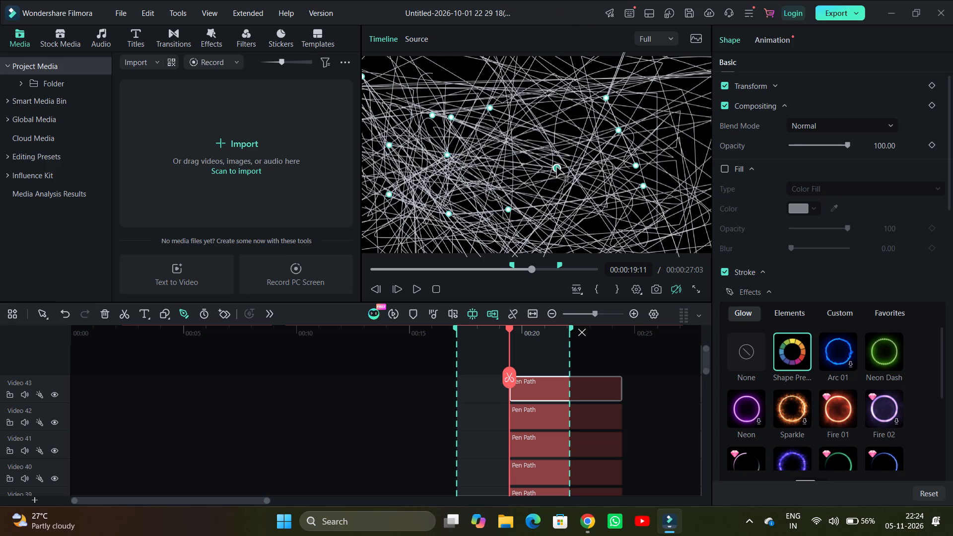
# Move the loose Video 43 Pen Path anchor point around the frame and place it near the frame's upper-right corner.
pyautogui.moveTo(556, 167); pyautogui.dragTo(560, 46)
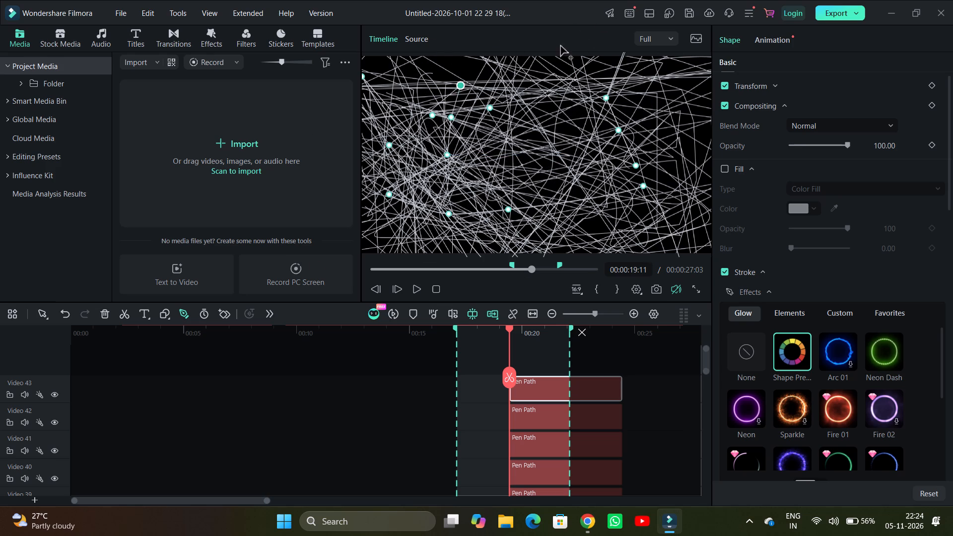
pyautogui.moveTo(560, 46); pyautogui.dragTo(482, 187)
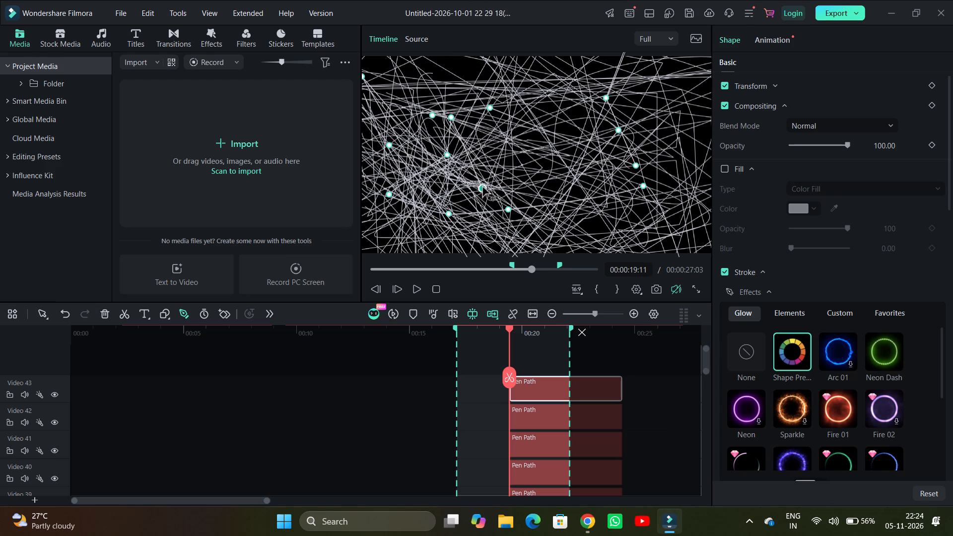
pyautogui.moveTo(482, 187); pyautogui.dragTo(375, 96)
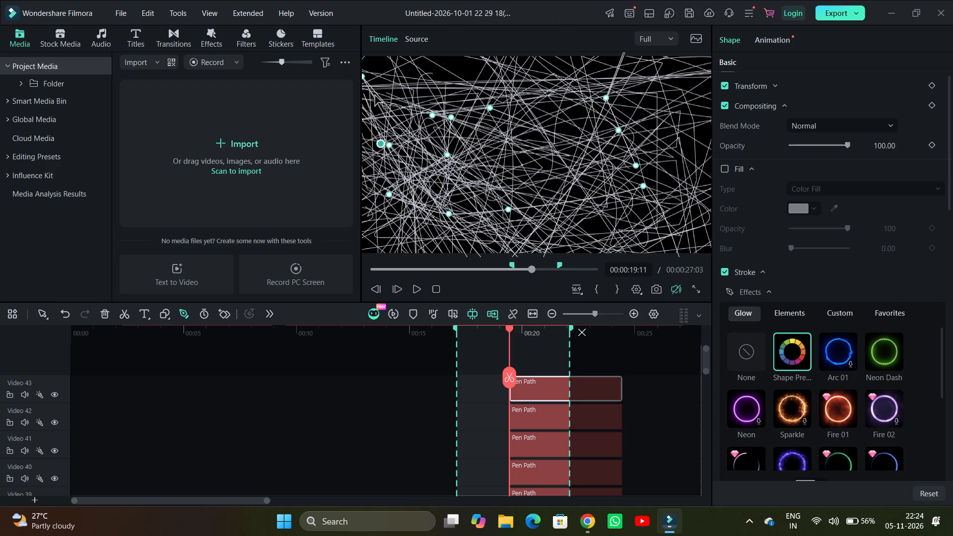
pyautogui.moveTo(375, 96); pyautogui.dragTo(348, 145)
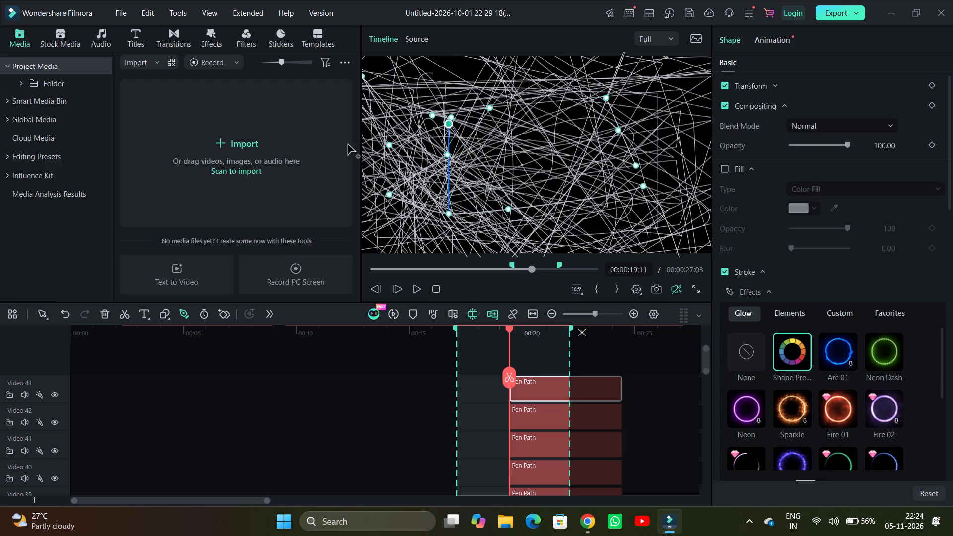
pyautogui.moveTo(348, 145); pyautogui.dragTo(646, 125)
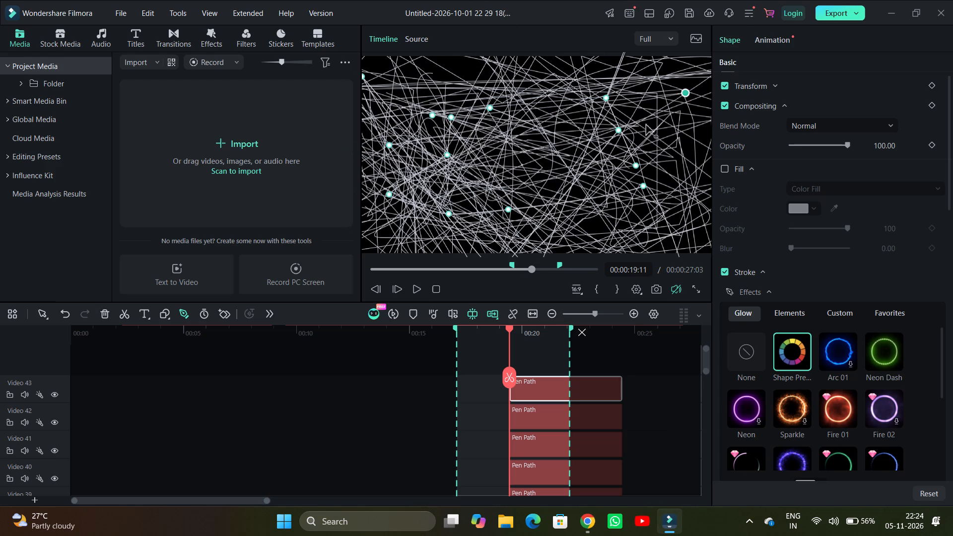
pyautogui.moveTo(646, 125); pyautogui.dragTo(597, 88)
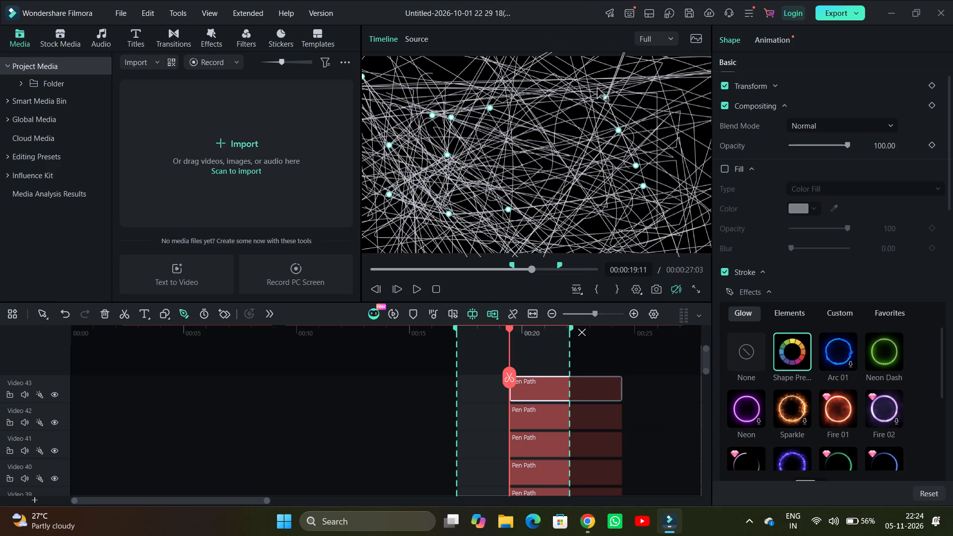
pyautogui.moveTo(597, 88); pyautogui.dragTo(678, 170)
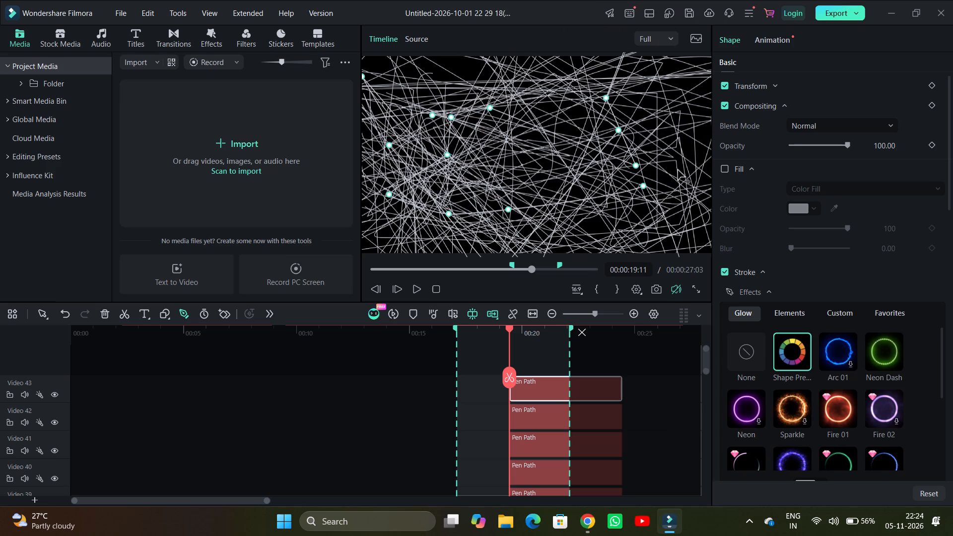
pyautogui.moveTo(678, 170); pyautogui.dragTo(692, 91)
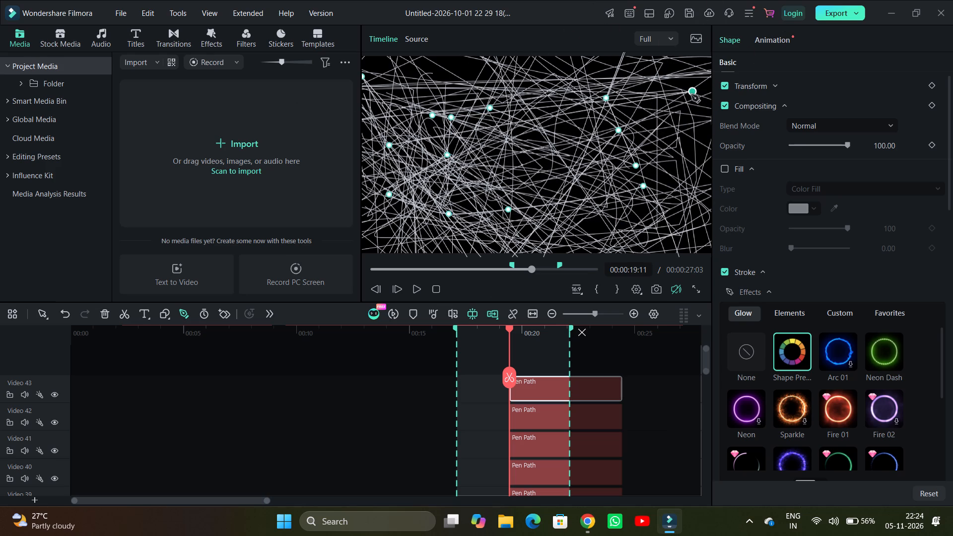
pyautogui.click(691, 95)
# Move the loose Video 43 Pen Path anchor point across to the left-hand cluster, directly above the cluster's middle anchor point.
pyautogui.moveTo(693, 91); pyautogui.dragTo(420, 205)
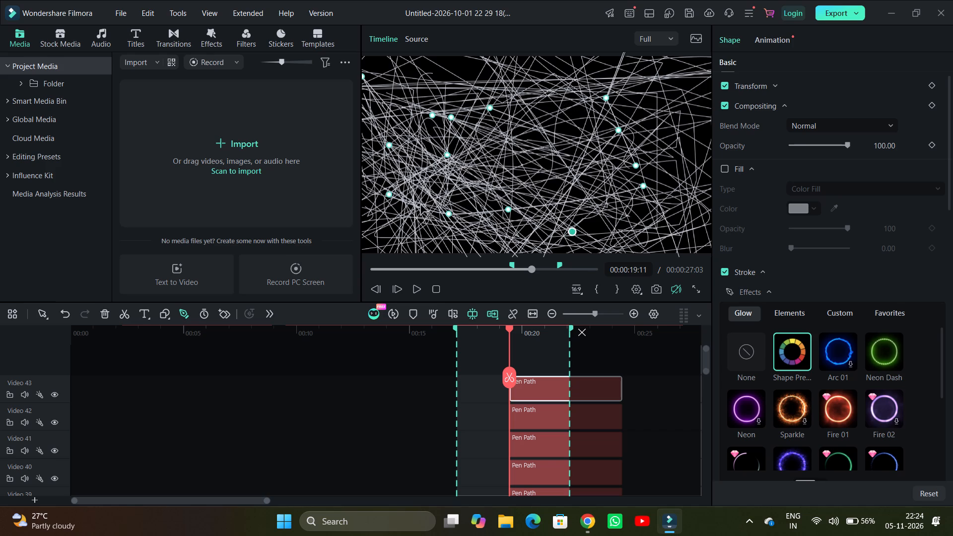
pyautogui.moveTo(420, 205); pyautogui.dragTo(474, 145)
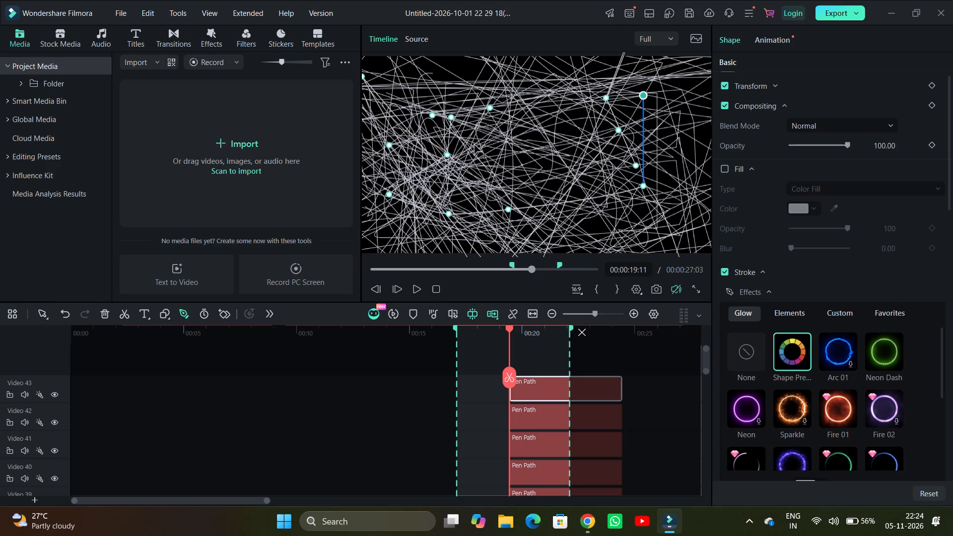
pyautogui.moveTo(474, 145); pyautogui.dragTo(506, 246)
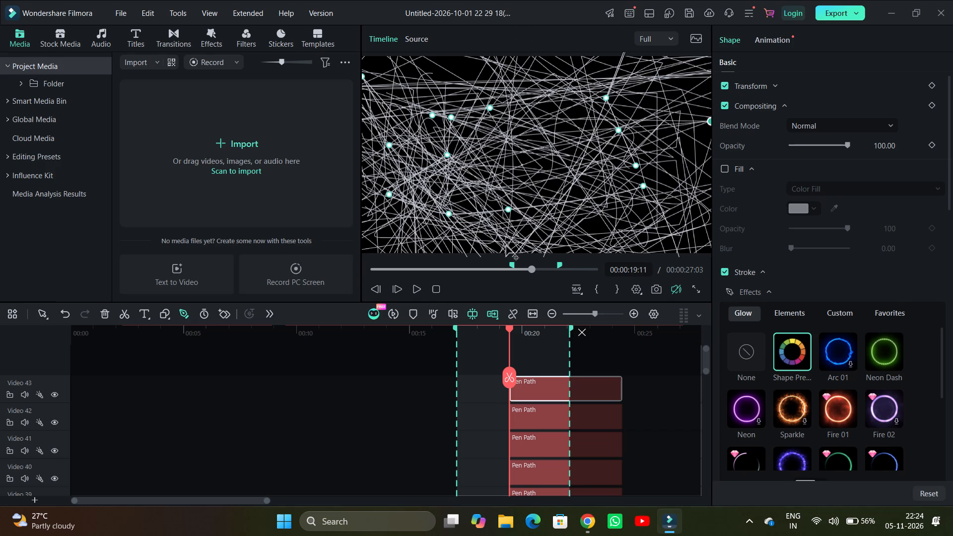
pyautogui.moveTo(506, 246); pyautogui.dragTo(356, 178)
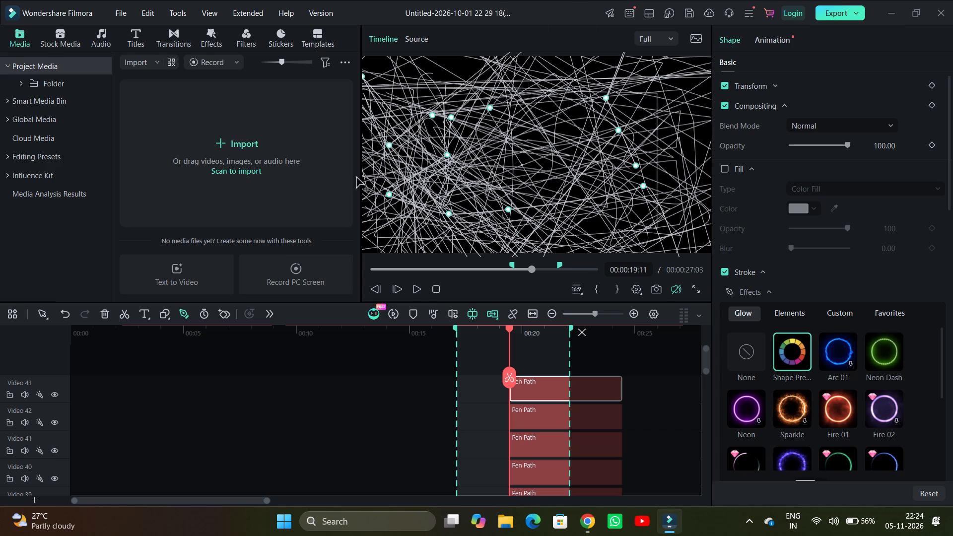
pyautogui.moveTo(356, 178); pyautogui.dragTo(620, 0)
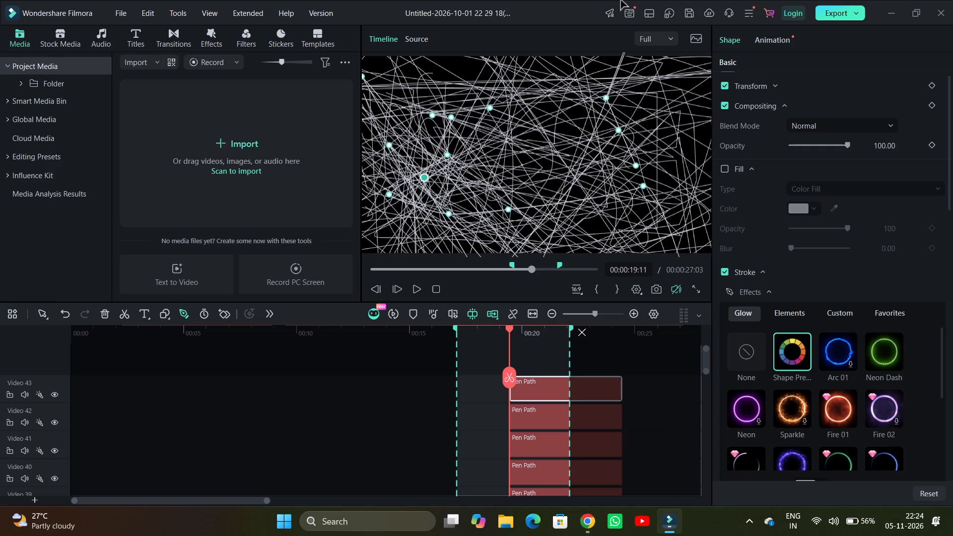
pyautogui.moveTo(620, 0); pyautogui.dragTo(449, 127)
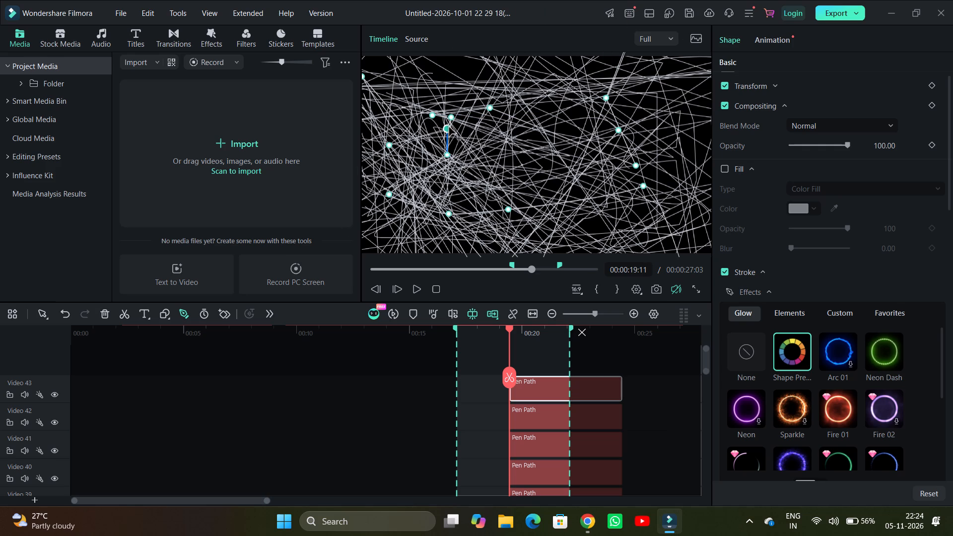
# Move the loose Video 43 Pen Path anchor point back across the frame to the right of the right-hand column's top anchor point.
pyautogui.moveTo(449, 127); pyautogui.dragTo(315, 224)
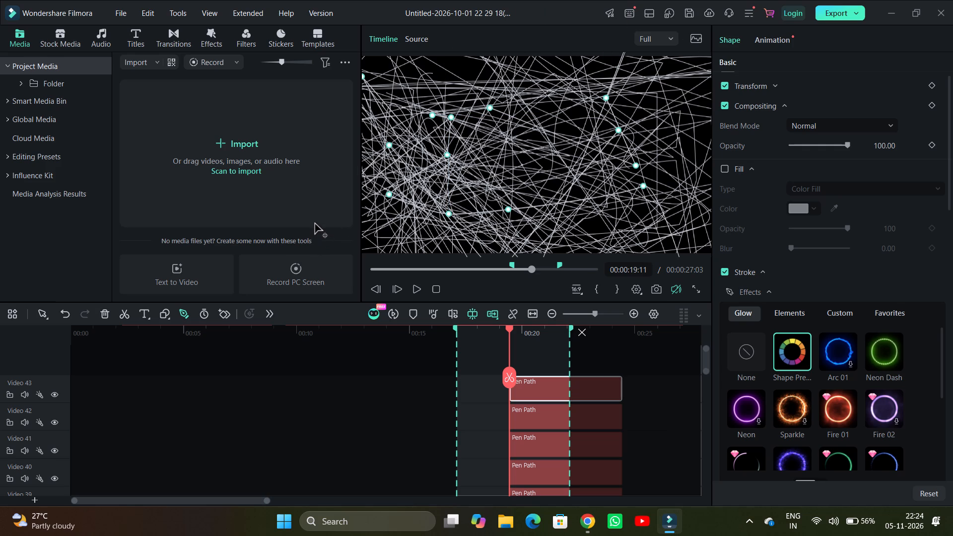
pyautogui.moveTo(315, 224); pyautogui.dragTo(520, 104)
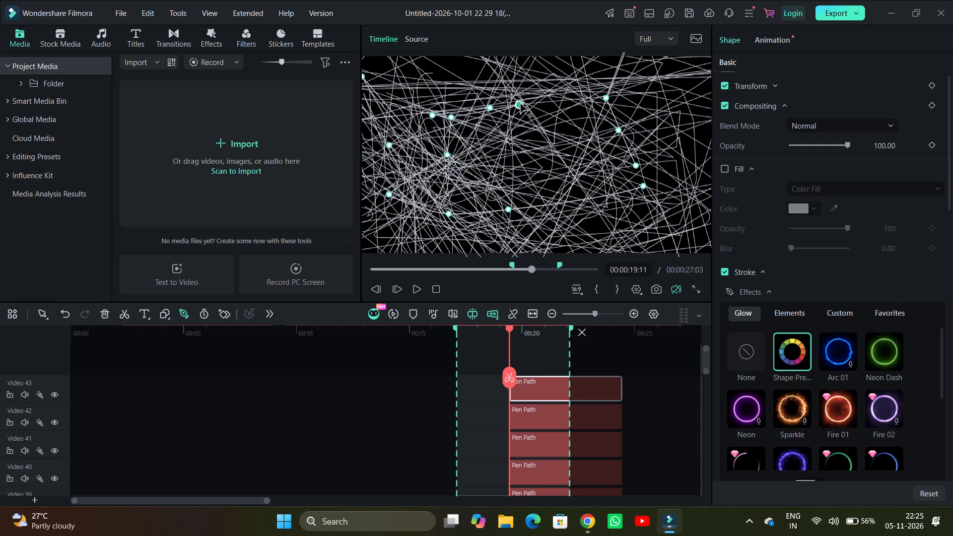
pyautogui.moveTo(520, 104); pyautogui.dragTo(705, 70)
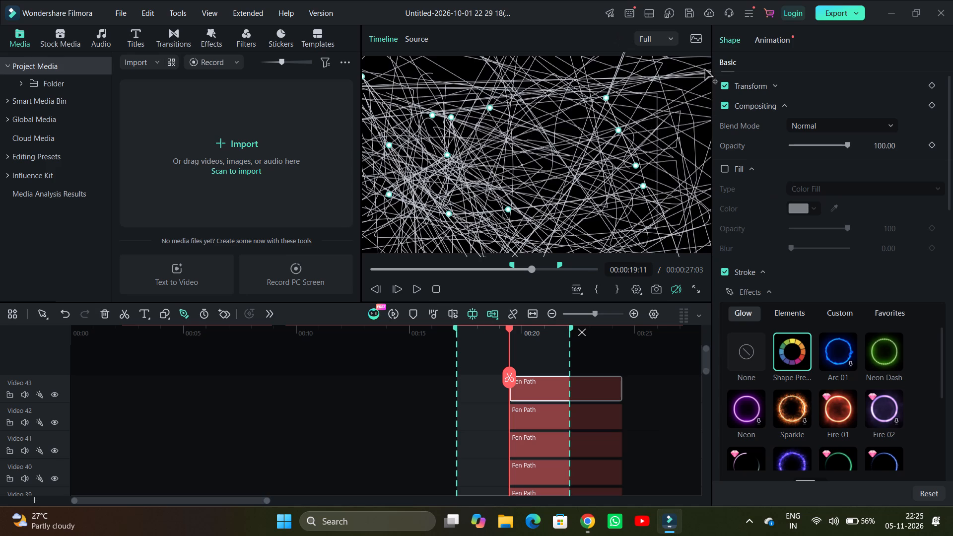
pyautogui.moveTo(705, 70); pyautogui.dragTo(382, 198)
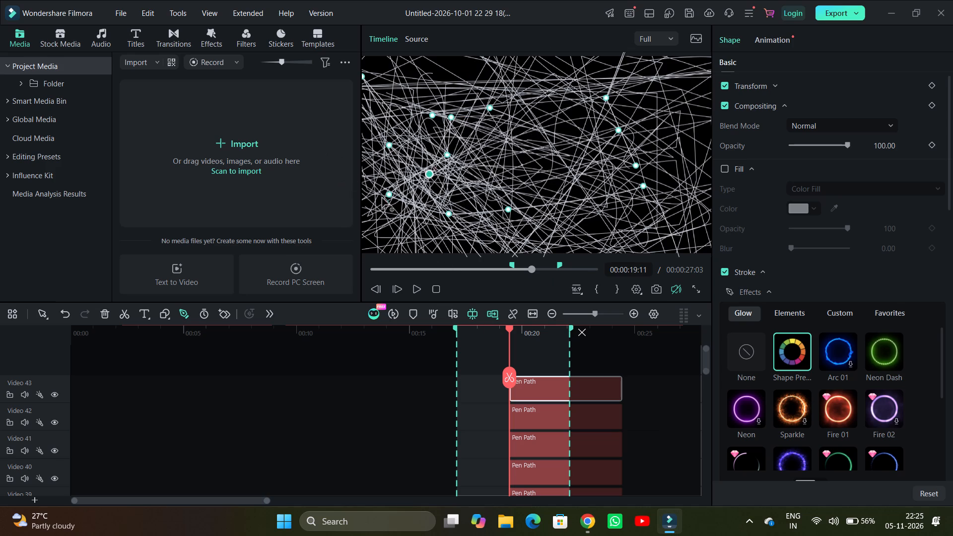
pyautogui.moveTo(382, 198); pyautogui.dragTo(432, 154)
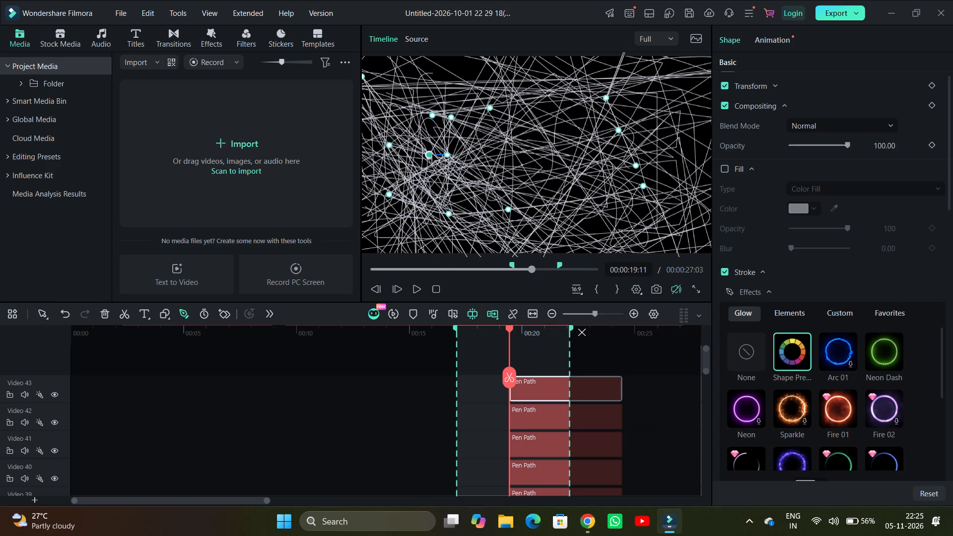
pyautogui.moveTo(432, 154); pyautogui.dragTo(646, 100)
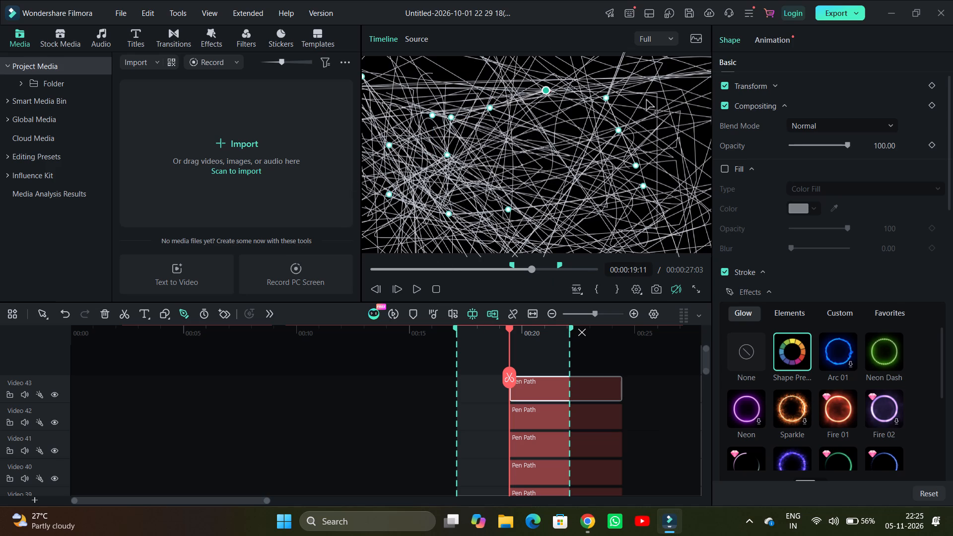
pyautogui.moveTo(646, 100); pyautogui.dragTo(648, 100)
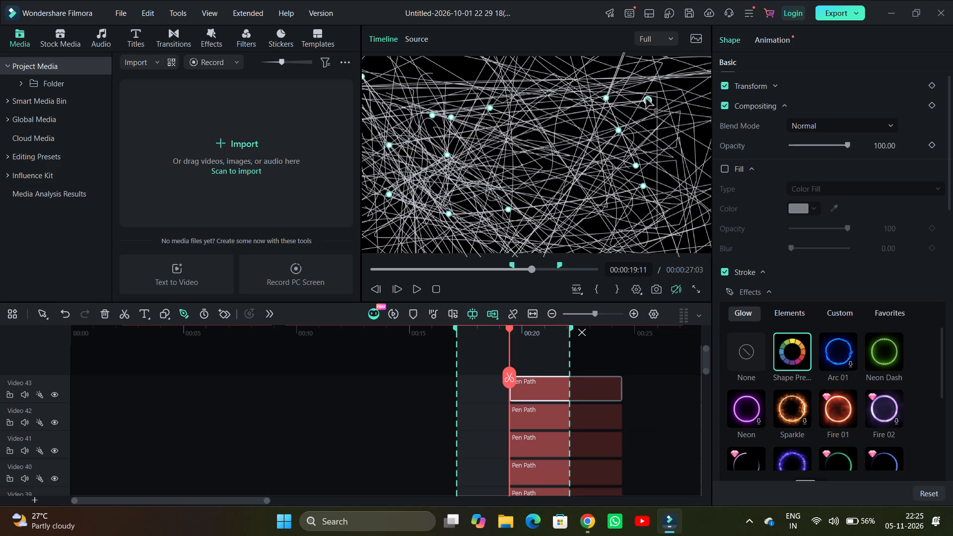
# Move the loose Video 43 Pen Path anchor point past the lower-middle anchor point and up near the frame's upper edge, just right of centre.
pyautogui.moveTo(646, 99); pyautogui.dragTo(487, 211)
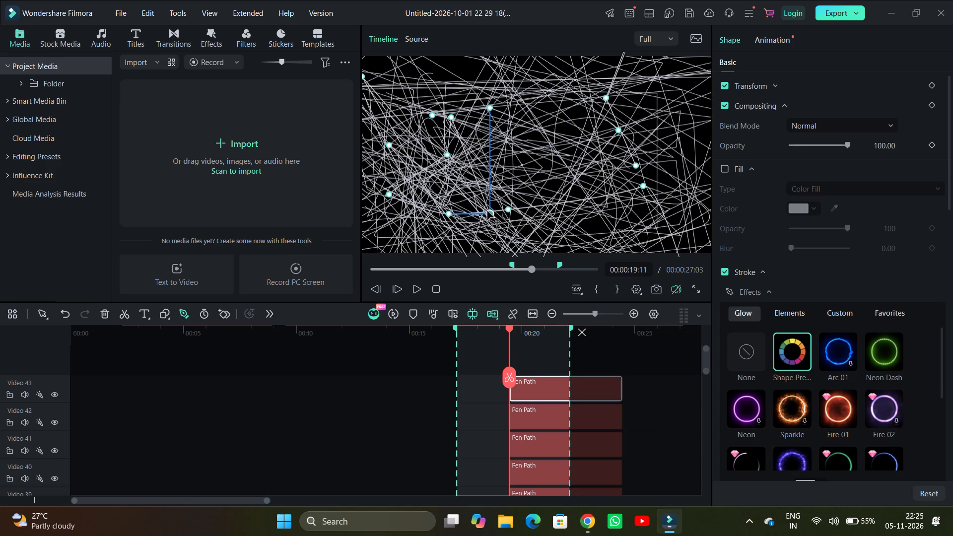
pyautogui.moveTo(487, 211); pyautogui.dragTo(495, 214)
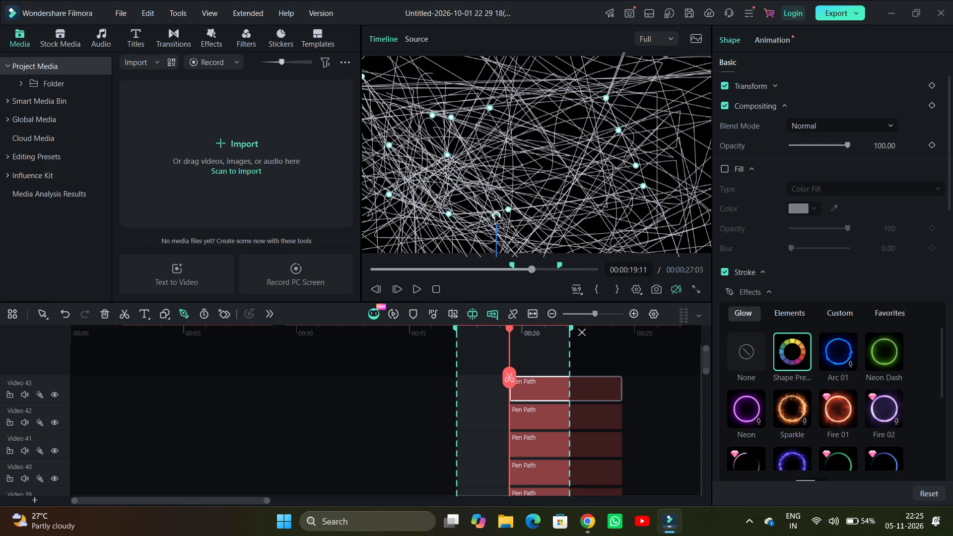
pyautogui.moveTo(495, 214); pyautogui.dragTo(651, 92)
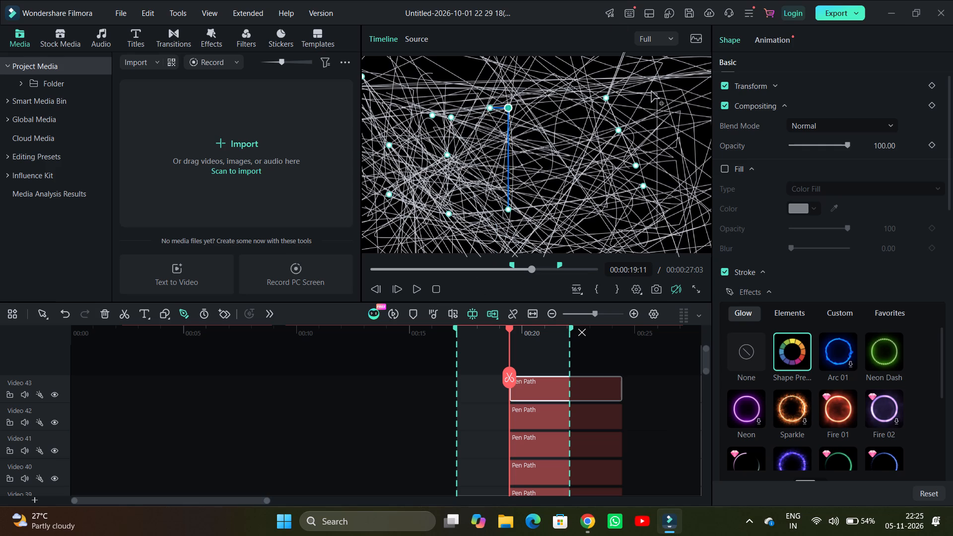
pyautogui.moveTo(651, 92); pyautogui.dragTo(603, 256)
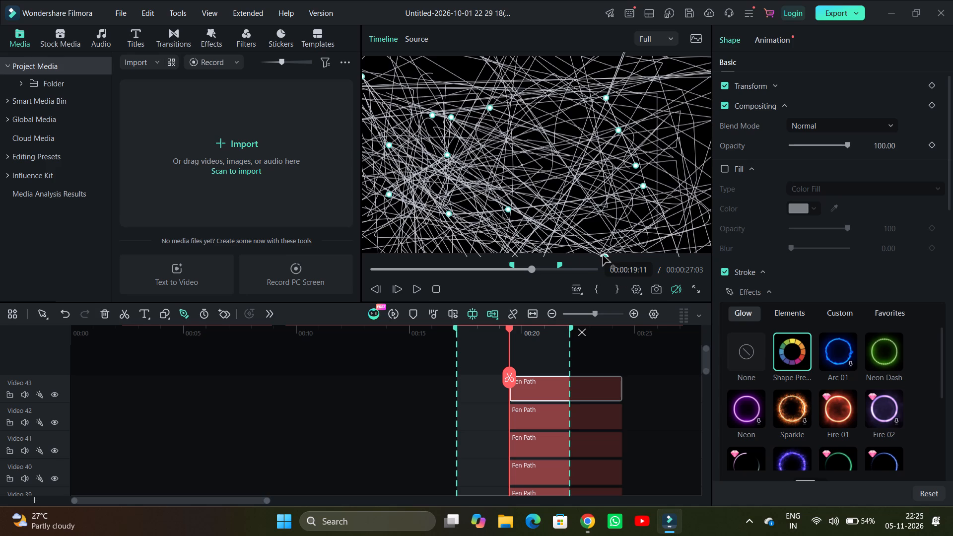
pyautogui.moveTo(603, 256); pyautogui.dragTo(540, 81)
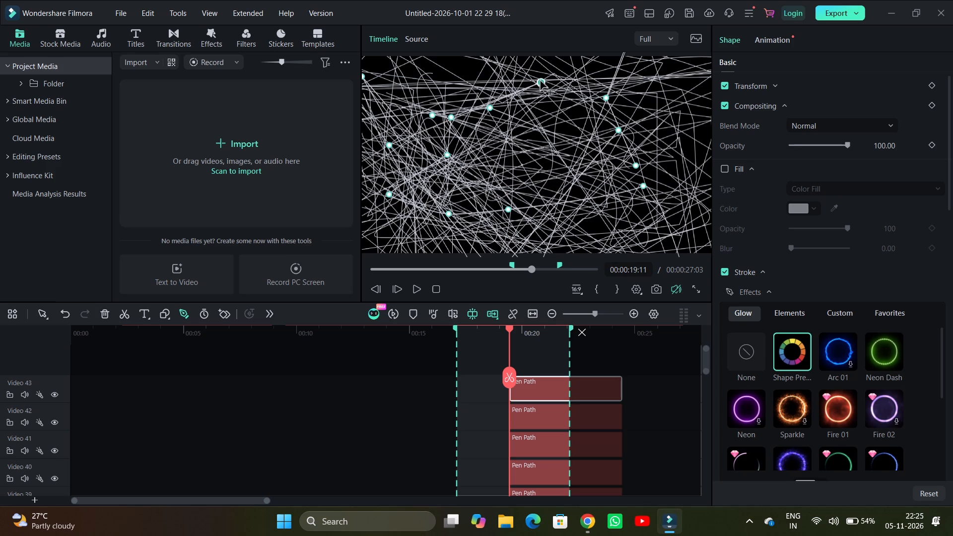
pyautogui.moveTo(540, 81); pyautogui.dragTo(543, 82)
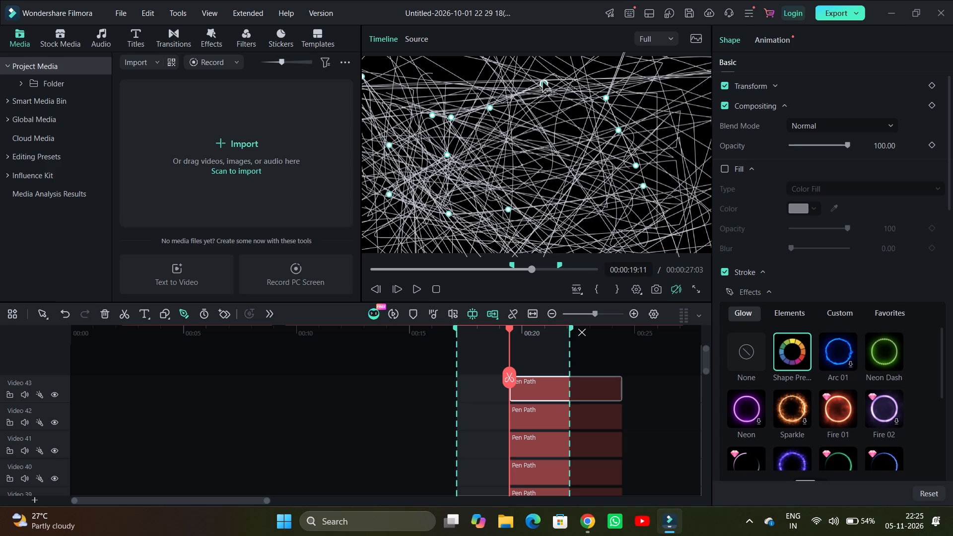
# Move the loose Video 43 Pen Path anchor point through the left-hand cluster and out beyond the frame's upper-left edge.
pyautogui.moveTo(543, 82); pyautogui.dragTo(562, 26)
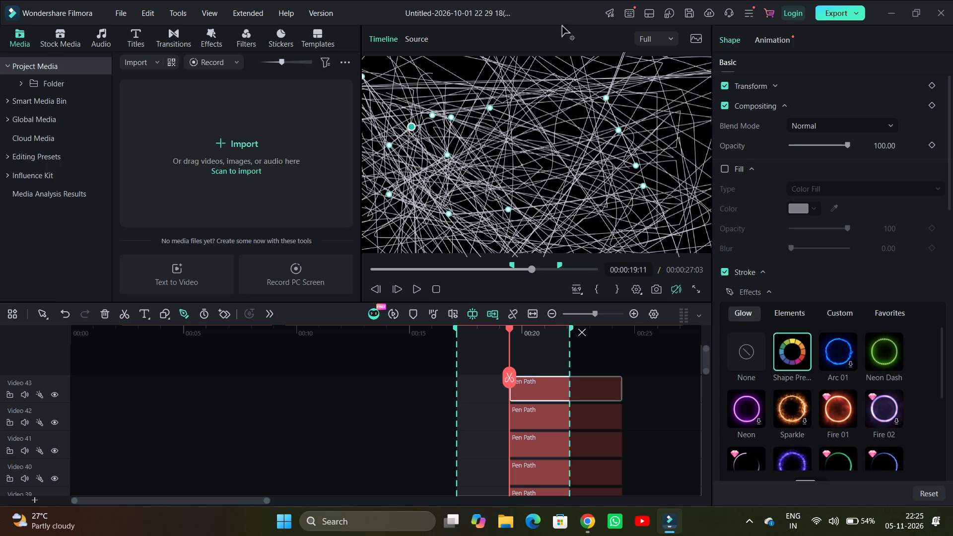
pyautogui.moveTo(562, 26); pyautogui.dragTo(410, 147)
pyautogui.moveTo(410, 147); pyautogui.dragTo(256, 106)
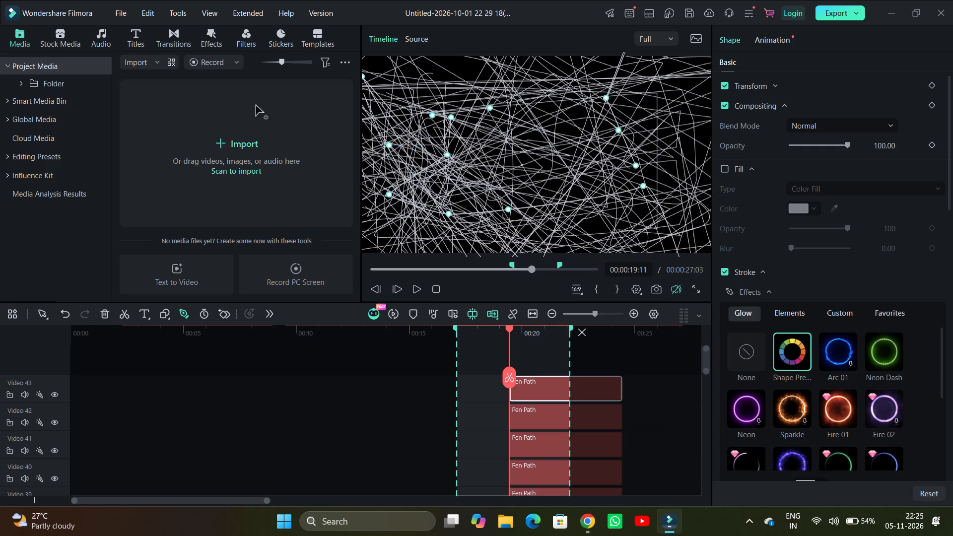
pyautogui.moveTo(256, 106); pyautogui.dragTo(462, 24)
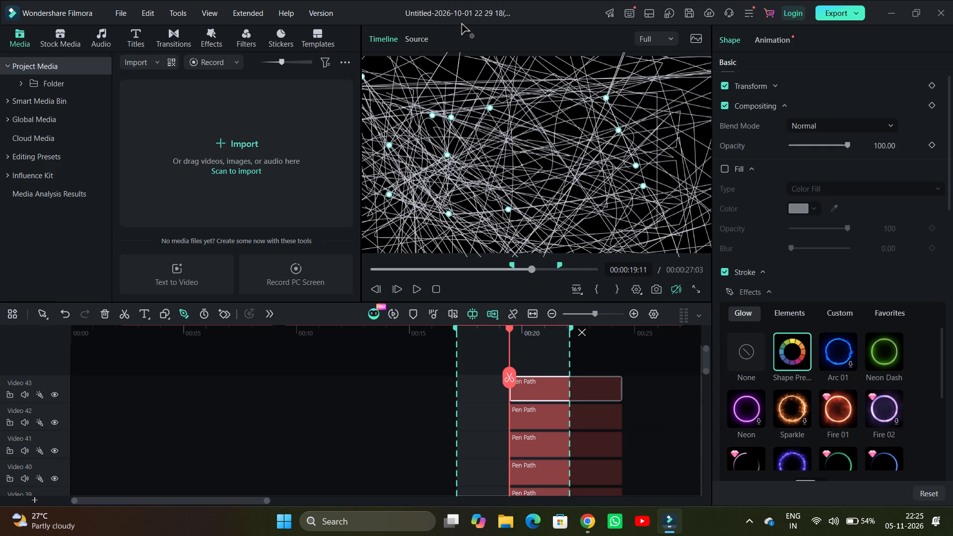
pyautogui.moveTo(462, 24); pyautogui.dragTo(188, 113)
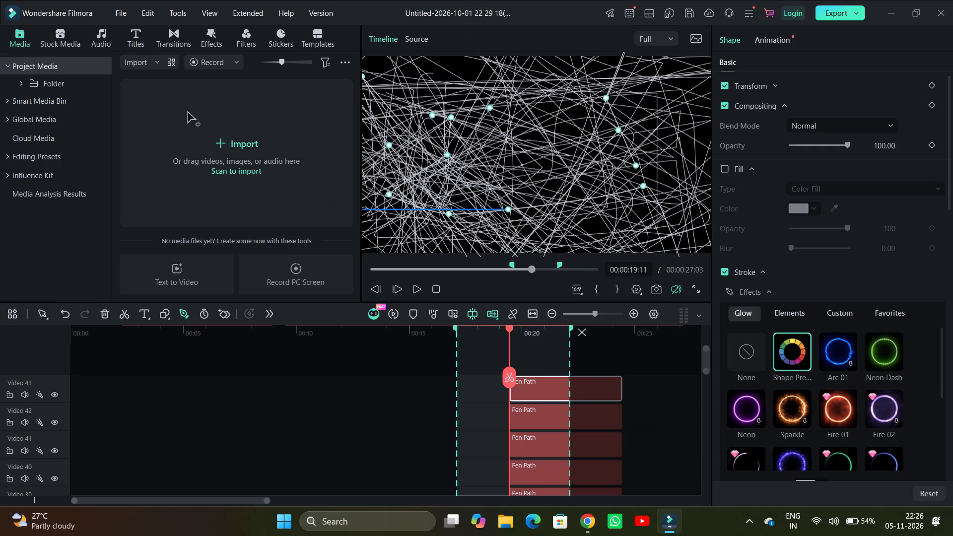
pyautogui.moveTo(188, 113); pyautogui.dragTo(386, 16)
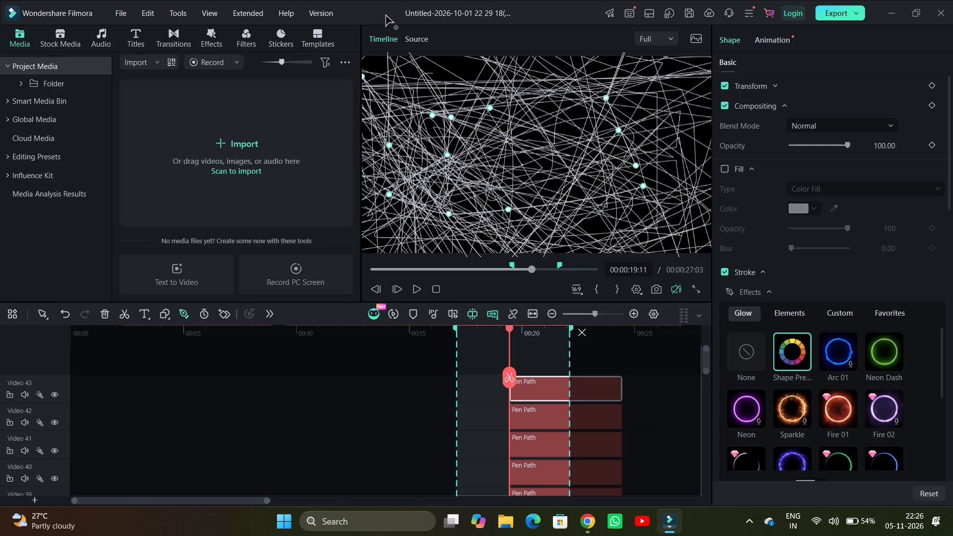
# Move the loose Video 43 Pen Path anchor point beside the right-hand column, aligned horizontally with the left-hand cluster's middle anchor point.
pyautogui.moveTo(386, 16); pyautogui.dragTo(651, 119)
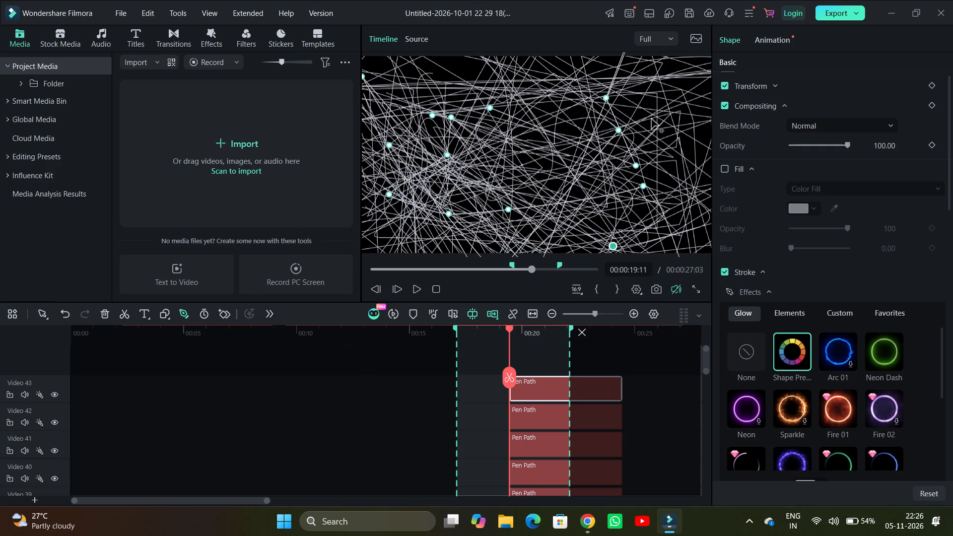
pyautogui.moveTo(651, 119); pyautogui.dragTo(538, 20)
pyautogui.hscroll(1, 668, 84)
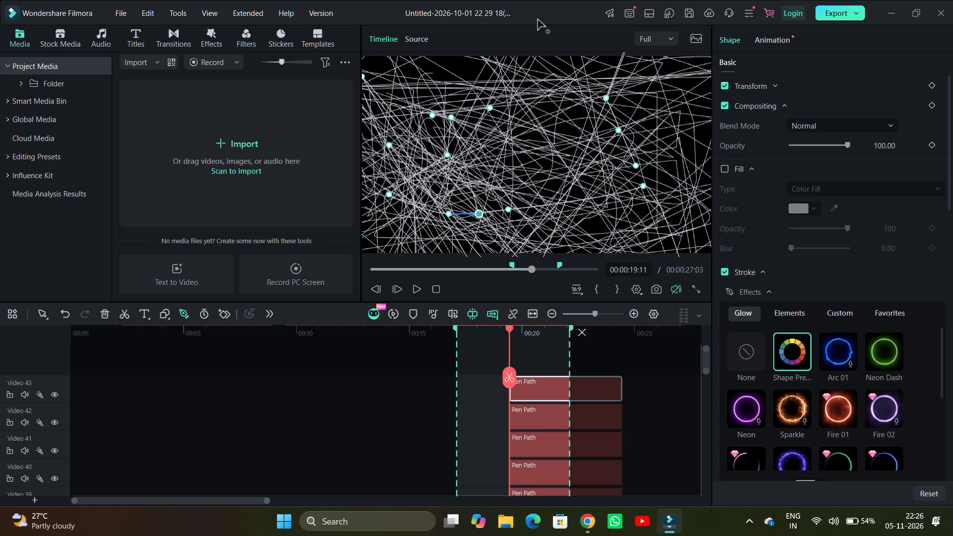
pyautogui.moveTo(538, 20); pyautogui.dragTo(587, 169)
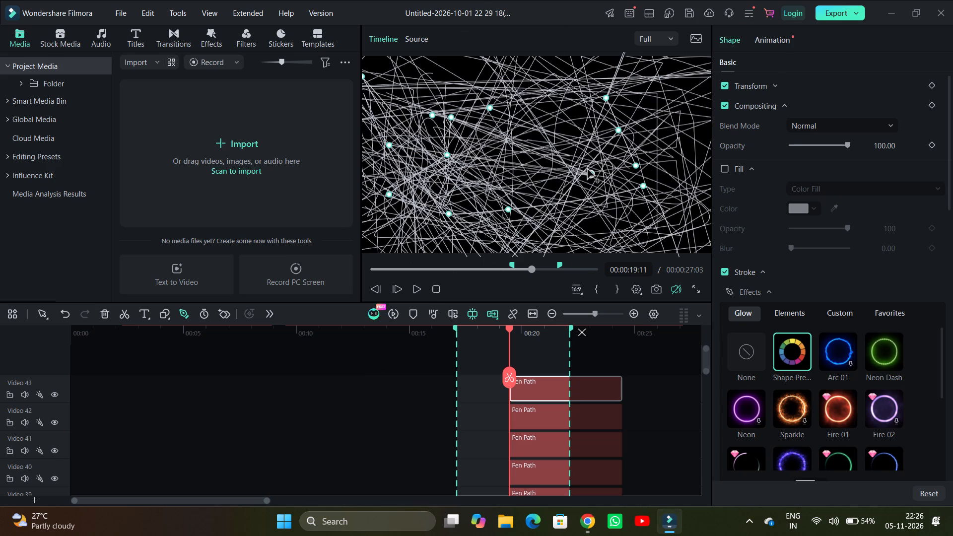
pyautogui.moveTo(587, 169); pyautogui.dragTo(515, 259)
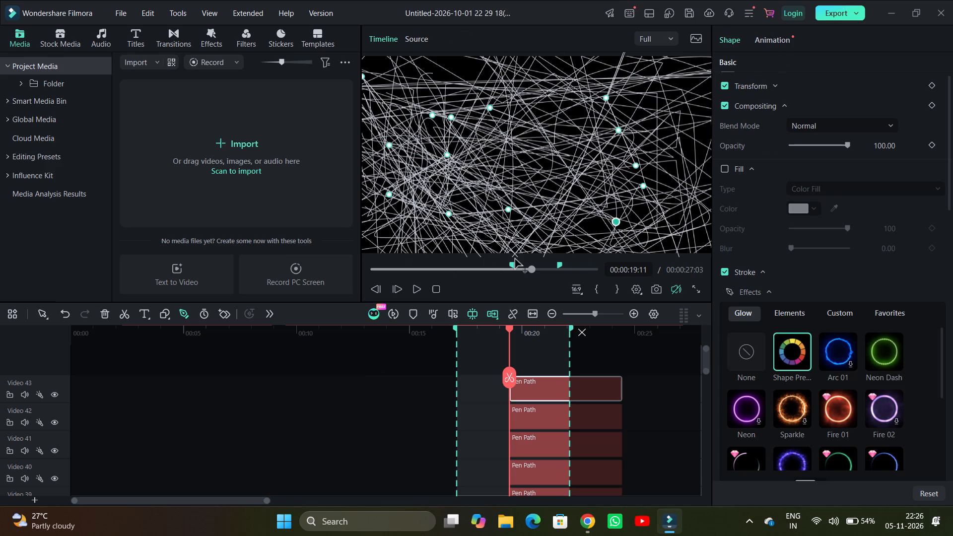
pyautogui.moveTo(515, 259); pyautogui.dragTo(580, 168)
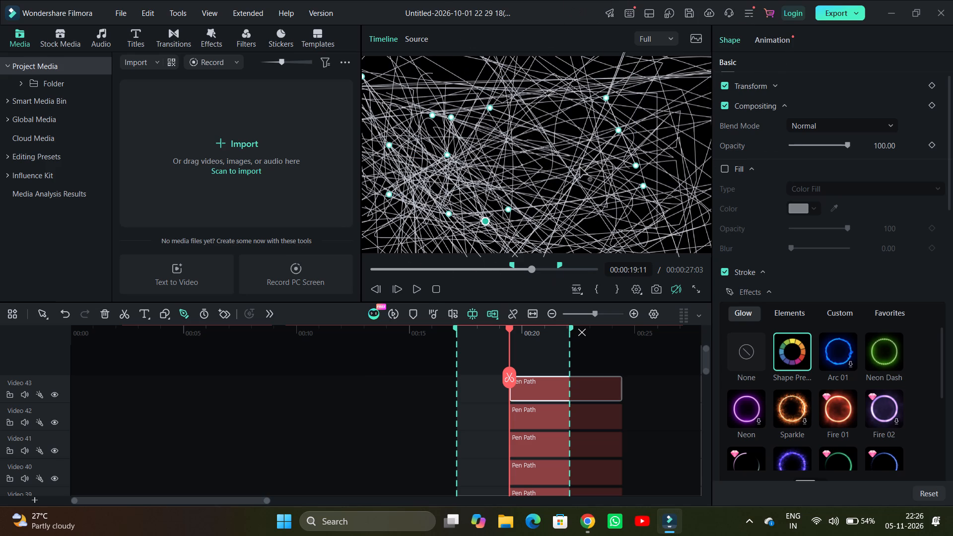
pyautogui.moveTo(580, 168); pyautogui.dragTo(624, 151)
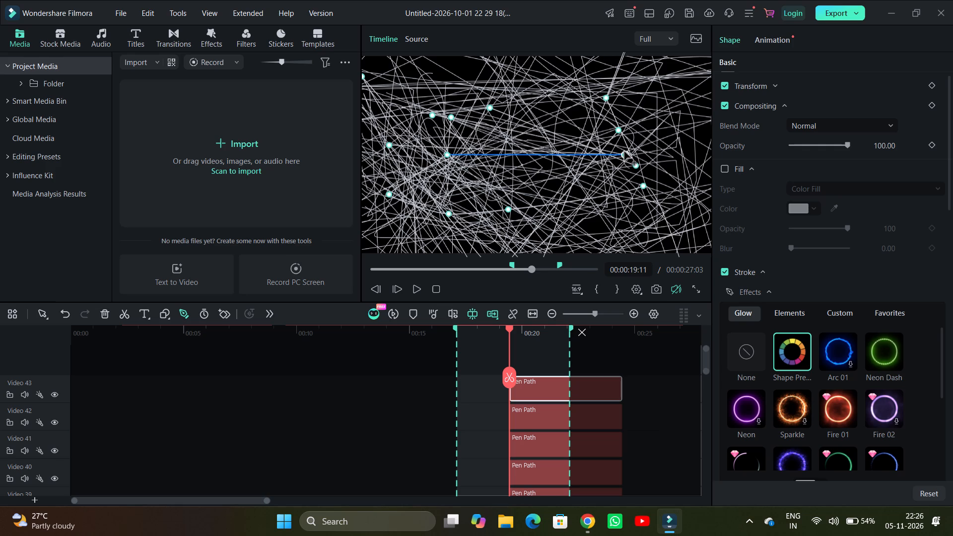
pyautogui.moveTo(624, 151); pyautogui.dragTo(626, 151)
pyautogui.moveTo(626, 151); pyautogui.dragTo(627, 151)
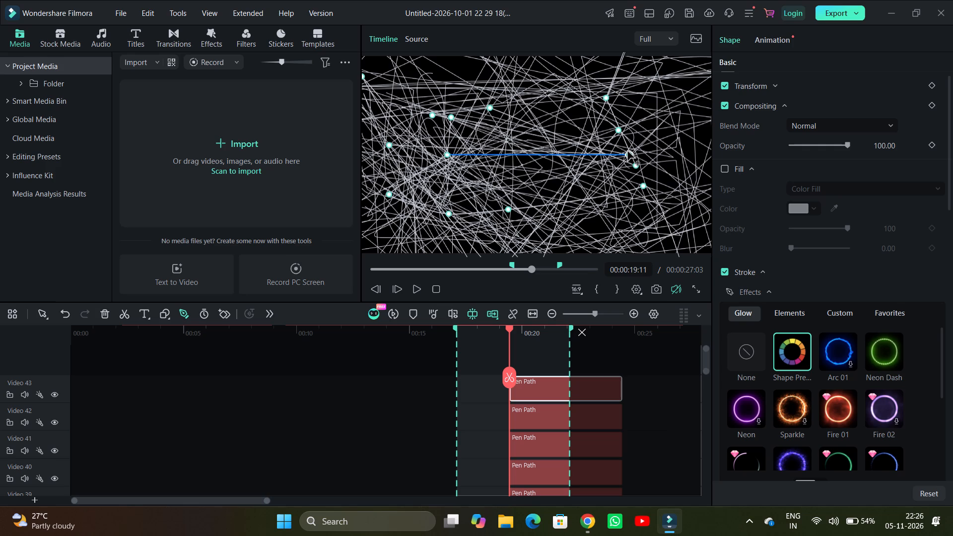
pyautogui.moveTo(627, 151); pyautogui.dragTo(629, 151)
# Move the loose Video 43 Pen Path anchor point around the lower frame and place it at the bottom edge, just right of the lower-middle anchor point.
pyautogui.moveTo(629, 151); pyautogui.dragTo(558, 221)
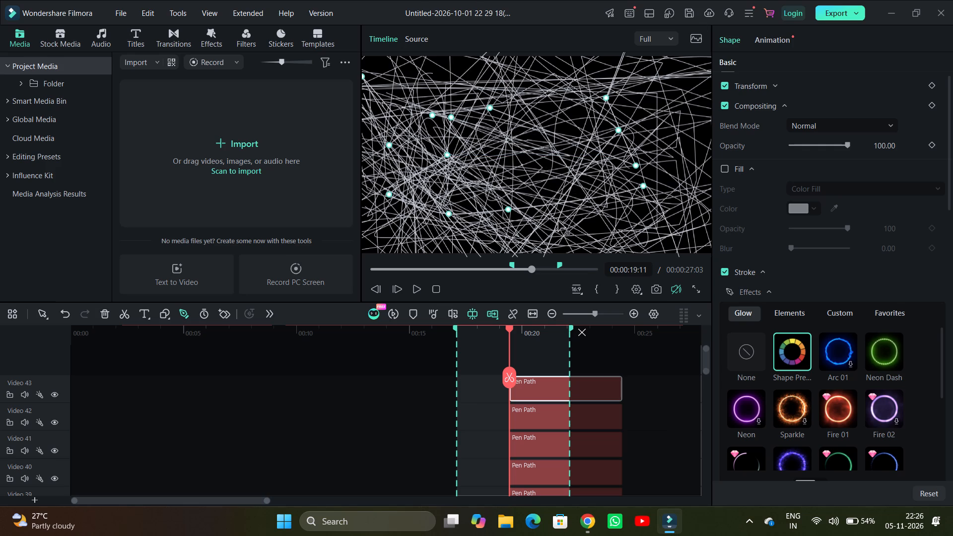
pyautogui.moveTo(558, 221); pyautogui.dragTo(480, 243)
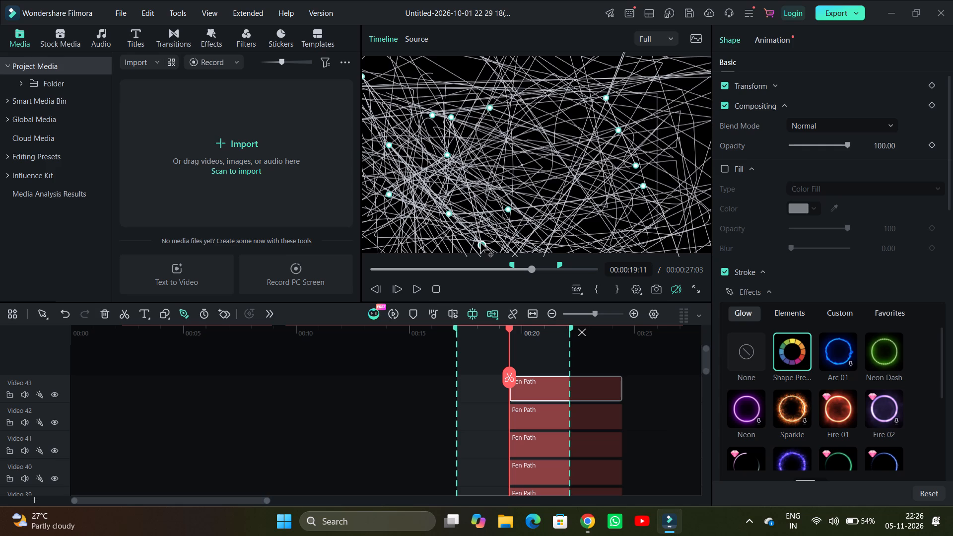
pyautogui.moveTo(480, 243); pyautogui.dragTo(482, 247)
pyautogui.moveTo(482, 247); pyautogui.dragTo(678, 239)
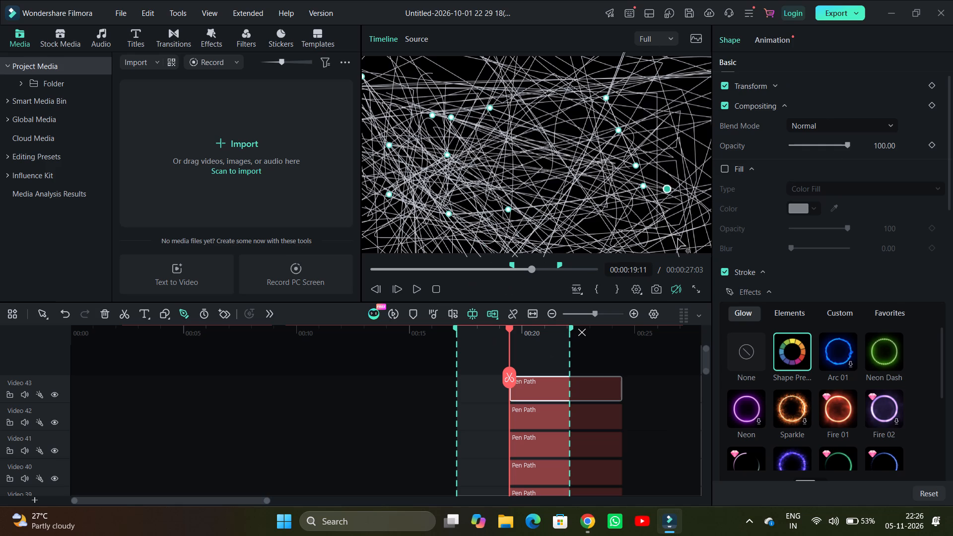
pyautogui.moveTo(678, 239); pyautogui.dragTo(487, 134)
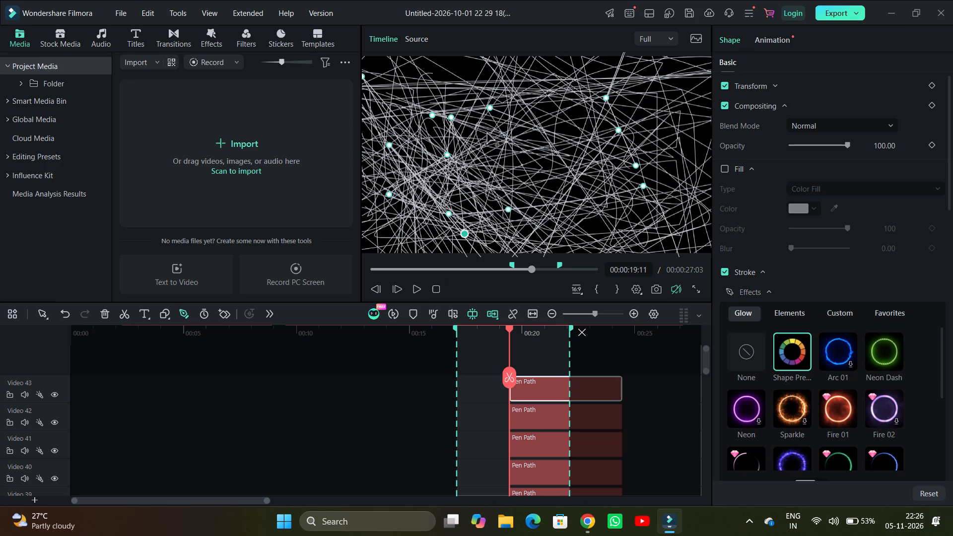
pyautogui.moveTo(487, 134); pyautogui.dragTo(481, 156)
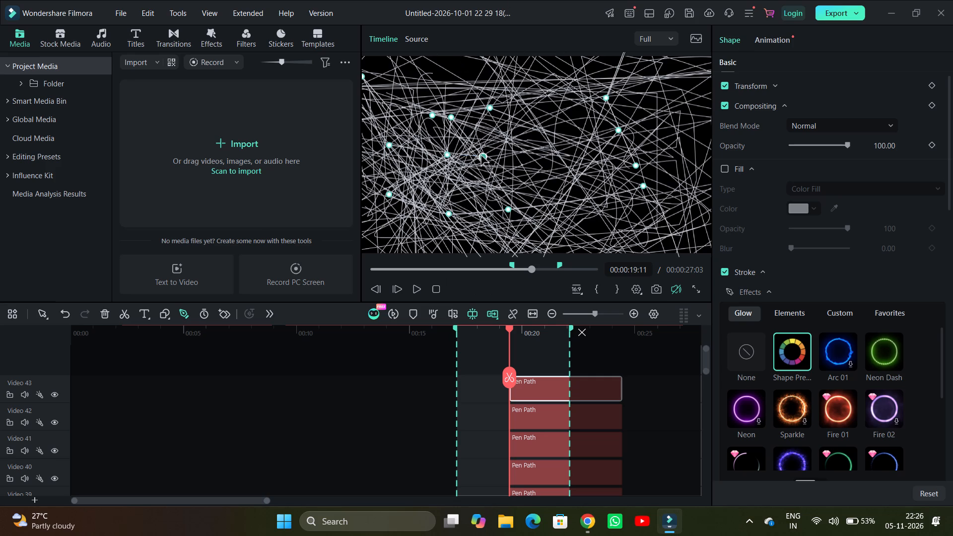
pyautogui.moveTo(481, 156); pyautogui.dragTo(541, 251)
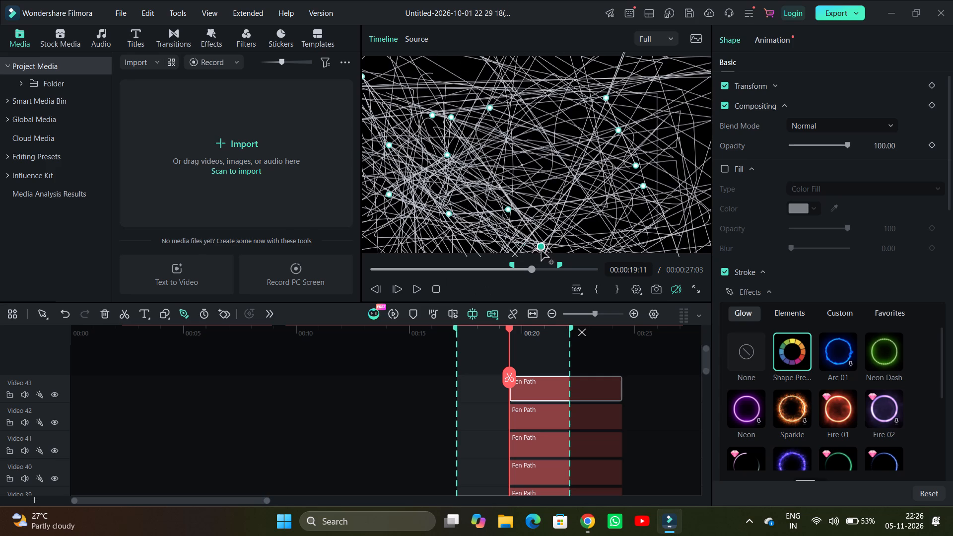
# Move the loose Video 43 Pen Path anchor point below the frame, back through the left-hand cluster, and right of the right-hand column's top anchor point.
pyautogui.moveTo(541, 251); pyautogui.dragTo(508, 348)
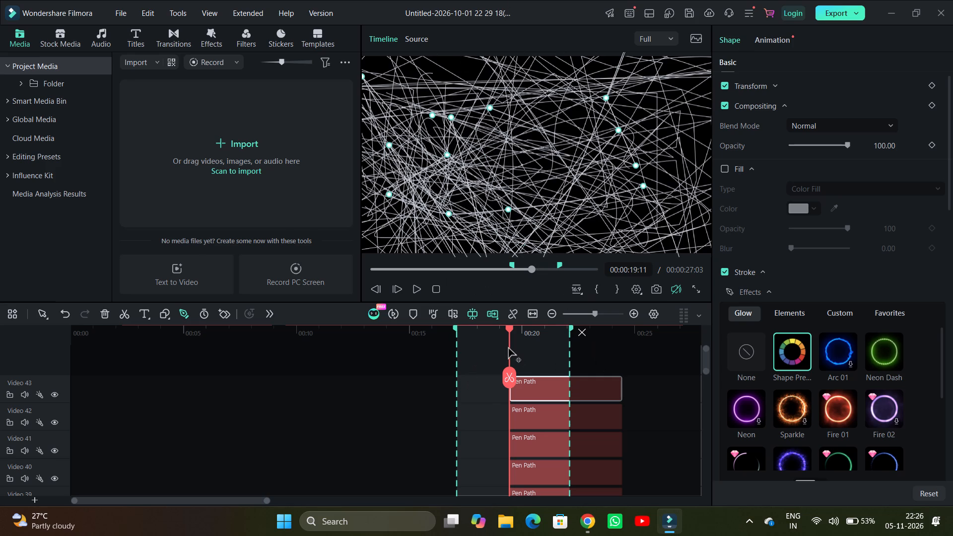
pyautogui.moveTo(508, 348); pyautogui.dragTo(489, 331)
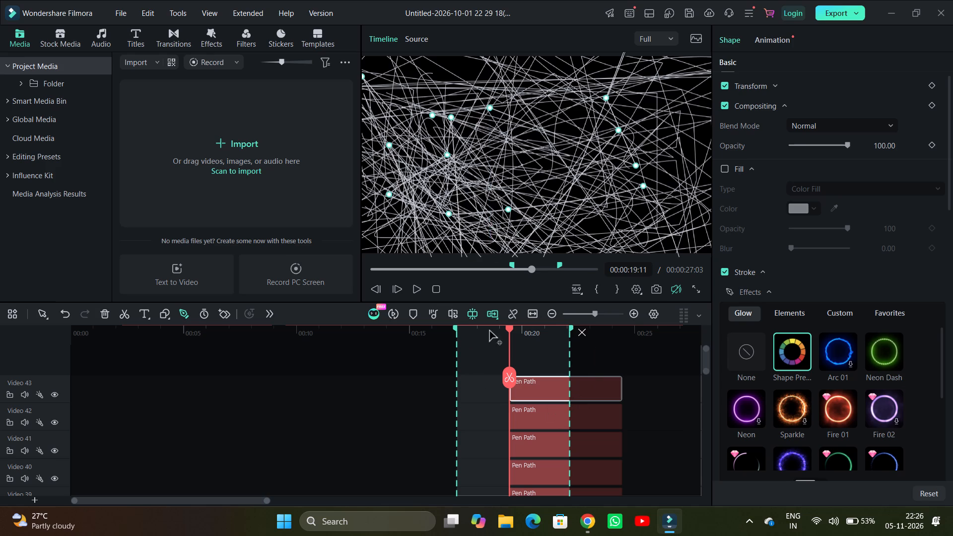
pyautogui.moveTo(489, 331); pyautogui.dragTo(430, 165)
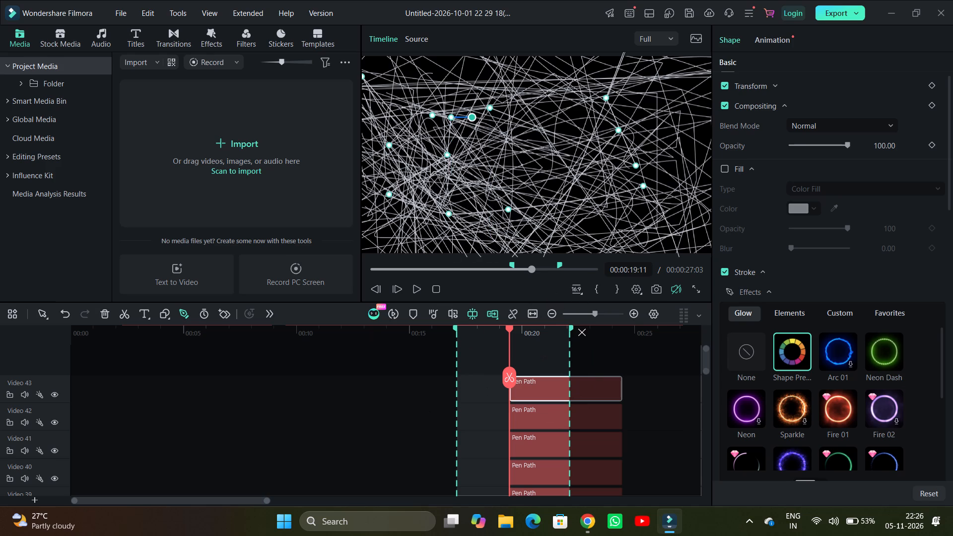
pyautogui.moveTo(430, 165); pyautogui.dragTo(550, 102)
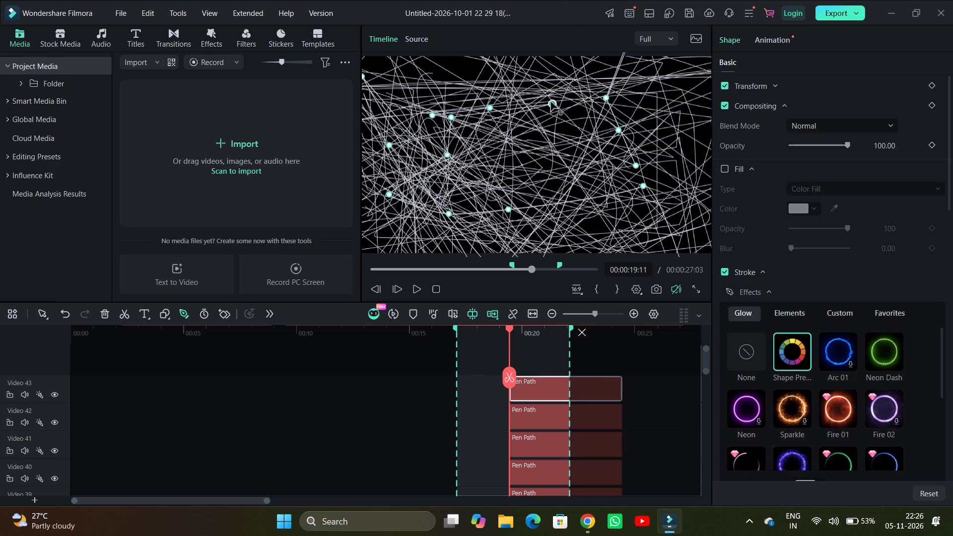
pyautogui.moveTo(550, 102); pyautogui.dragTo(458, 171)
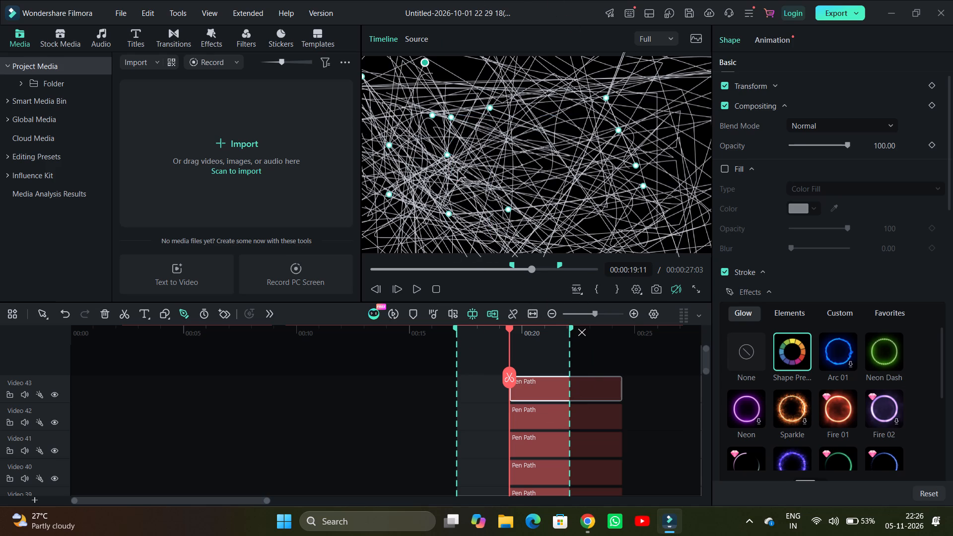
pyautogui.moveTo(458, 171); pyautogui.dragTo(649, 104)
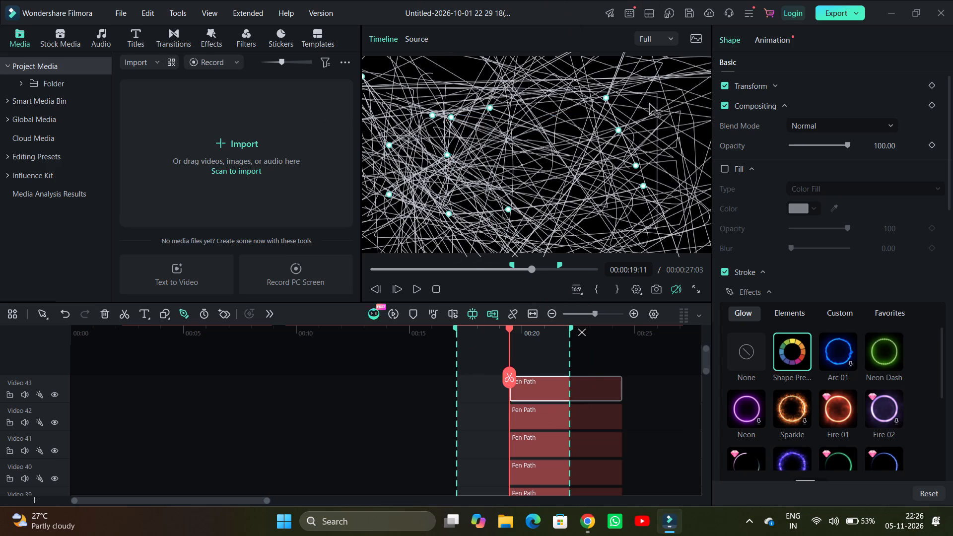
# Move the loose Video 43 Pen Path anchor point along the frame's upper edge and place it just right of and above the upper-middle anchor point.
pyautogui.moveTo(649, 104); pyautogui.dragTo(484, 113)
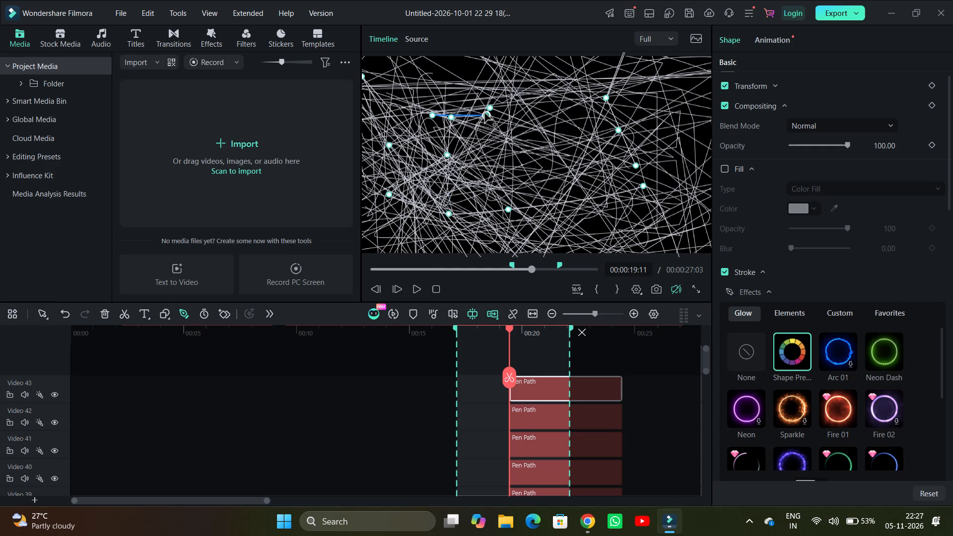
pyautogui.moveTo(484, 113); pyautogui.dragTo(466, 56)
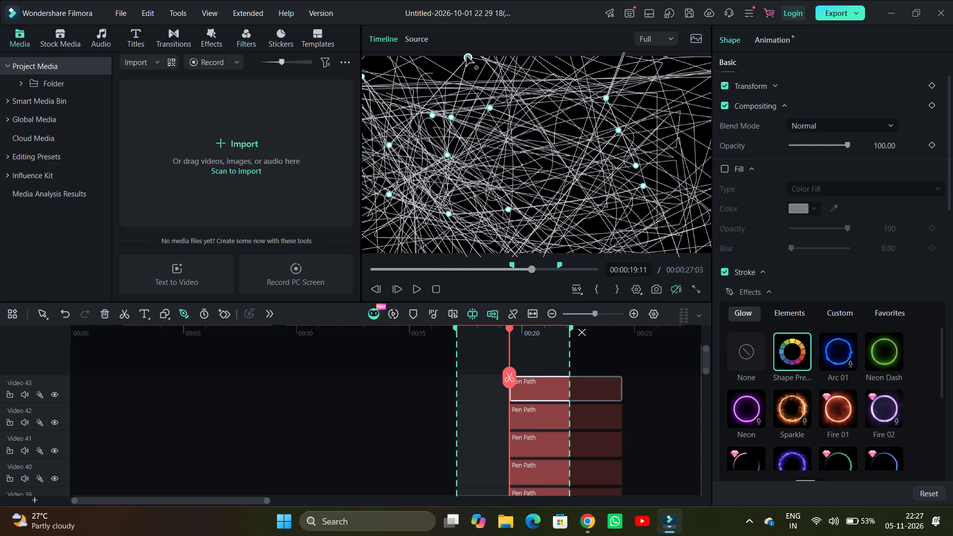
pyautogui.moveTo(466, 56); pyautogui.dragTo(517, 87)
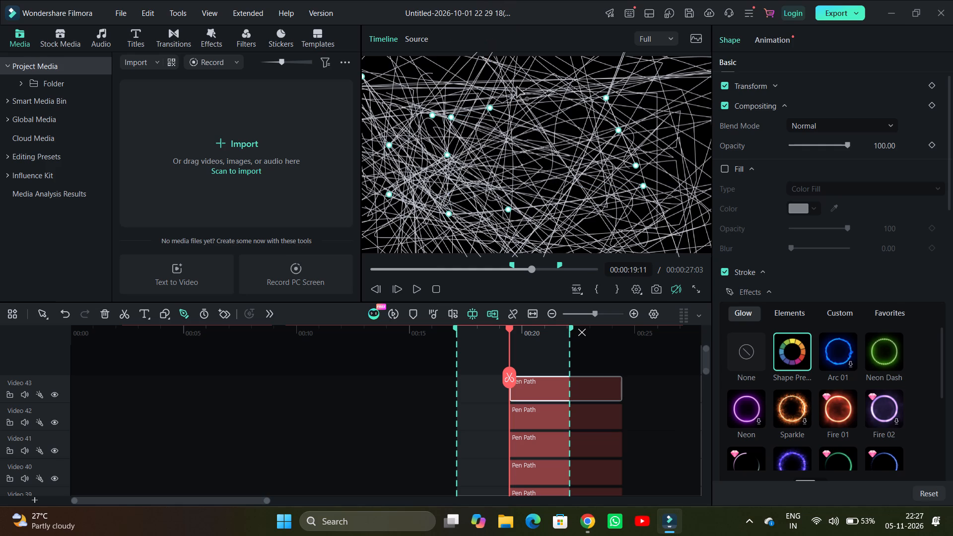
pyautogui.moveTo(517, 87); pyautogui.dragTo(487, 97)
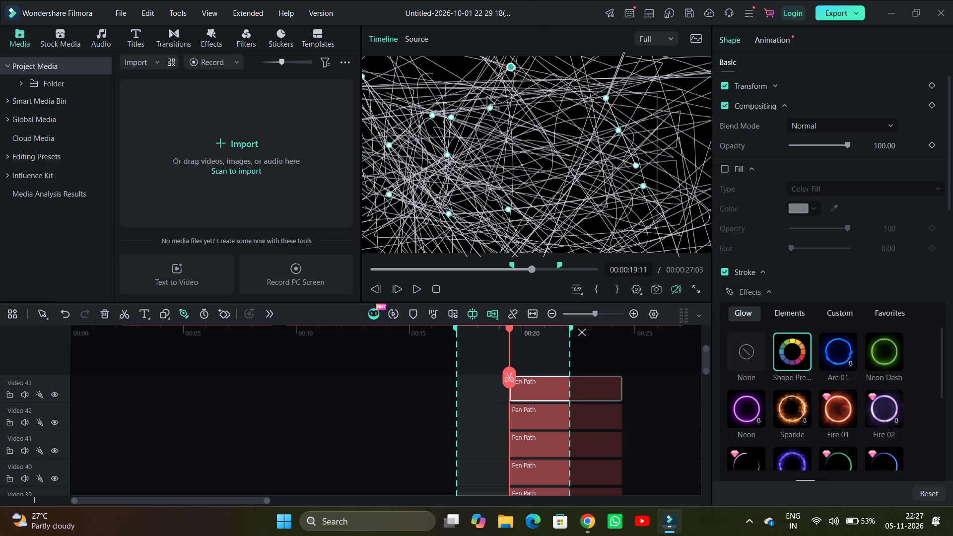
pyautogui.moveTo(487, 97); pyautogui.dragTo(536, 38)
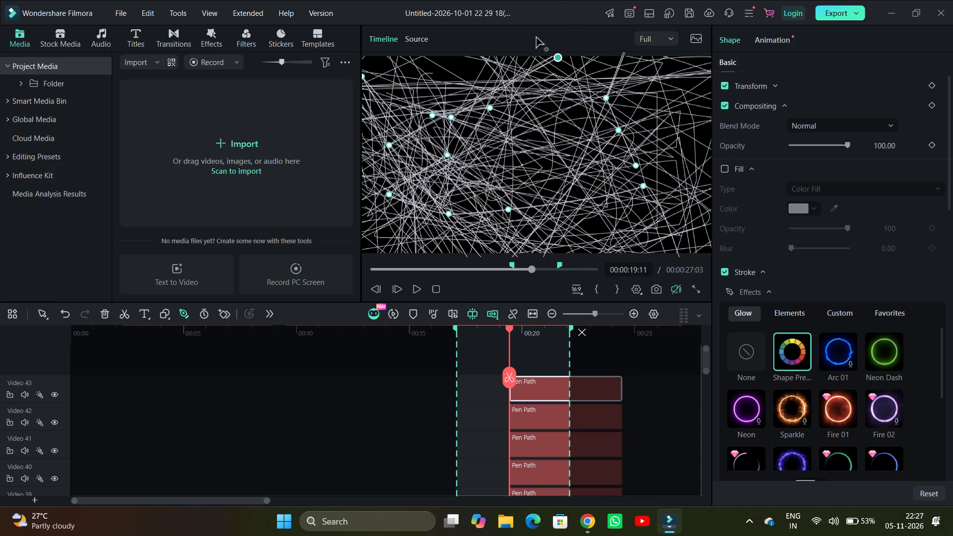
pyautogui.moveTo(536, 38); pyautogui.dragTo(521, 89)
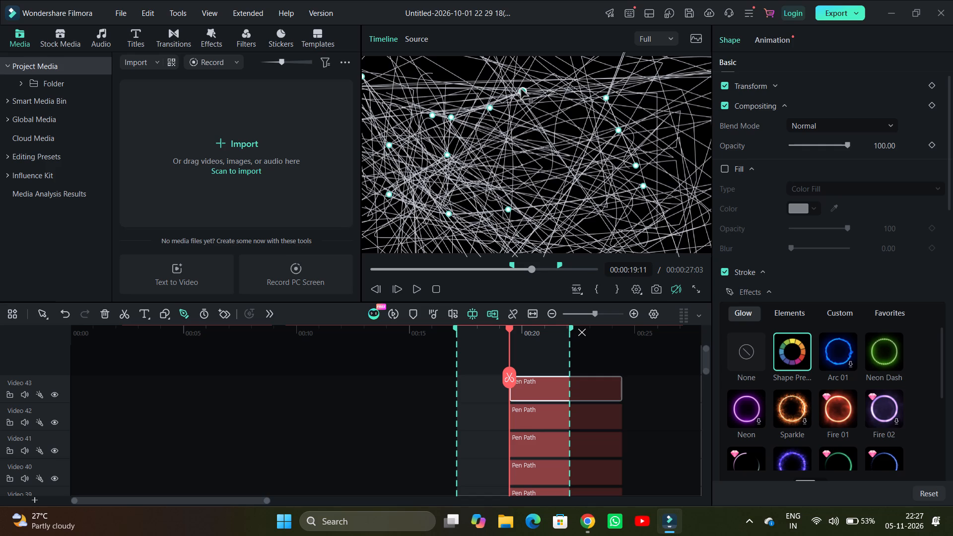
pyautogui.moveTo(521, 89); pyautogui.dragTo(525, 95)
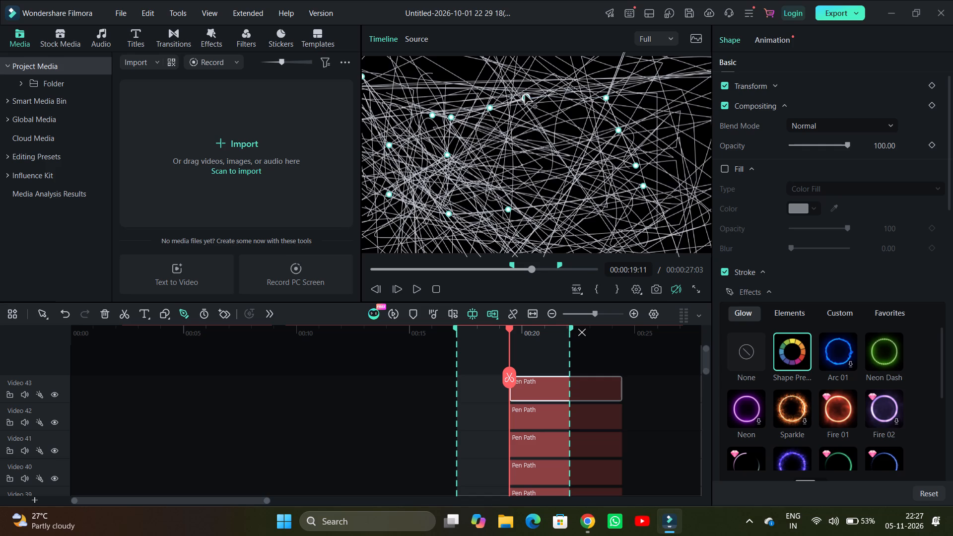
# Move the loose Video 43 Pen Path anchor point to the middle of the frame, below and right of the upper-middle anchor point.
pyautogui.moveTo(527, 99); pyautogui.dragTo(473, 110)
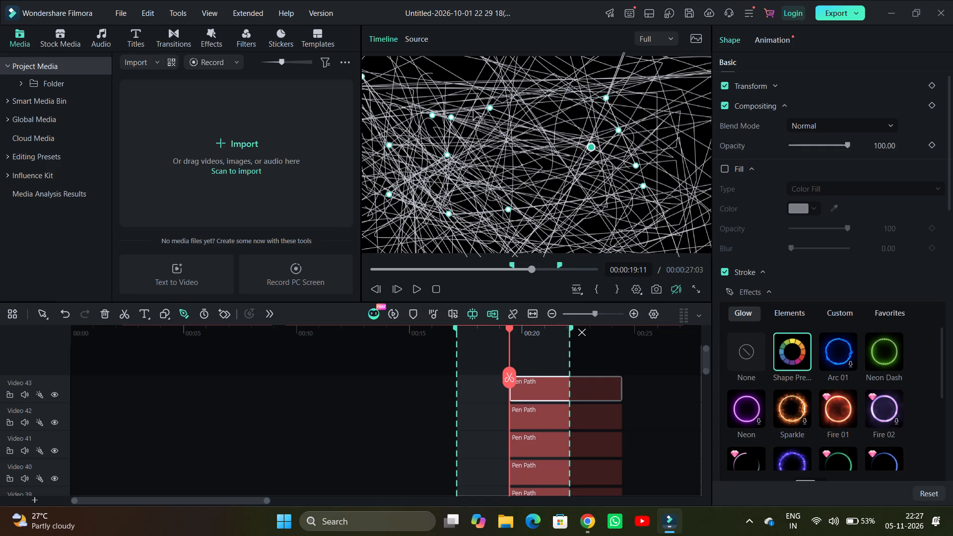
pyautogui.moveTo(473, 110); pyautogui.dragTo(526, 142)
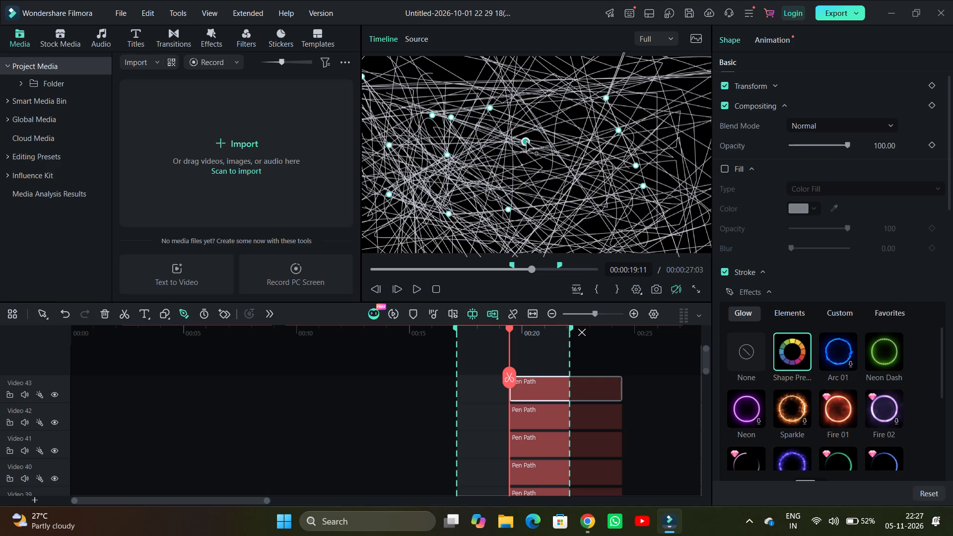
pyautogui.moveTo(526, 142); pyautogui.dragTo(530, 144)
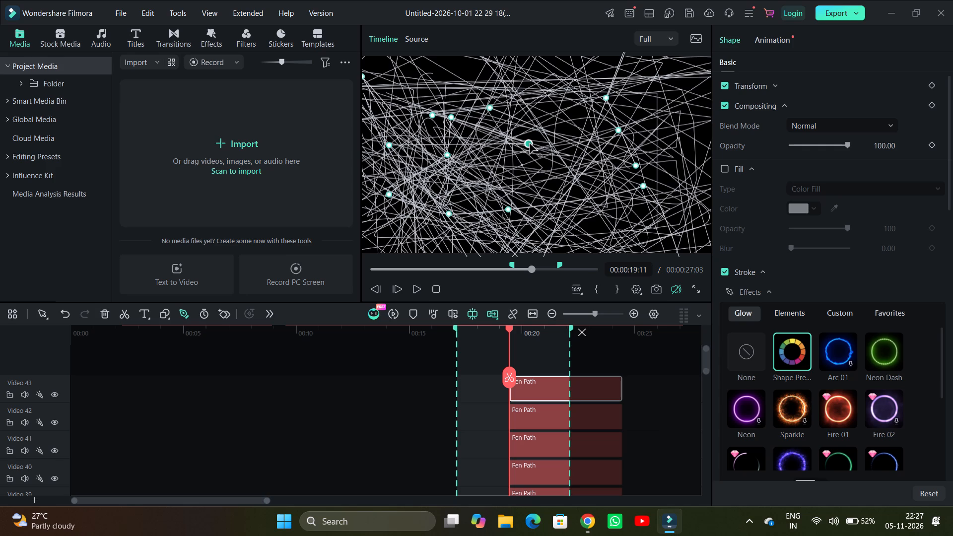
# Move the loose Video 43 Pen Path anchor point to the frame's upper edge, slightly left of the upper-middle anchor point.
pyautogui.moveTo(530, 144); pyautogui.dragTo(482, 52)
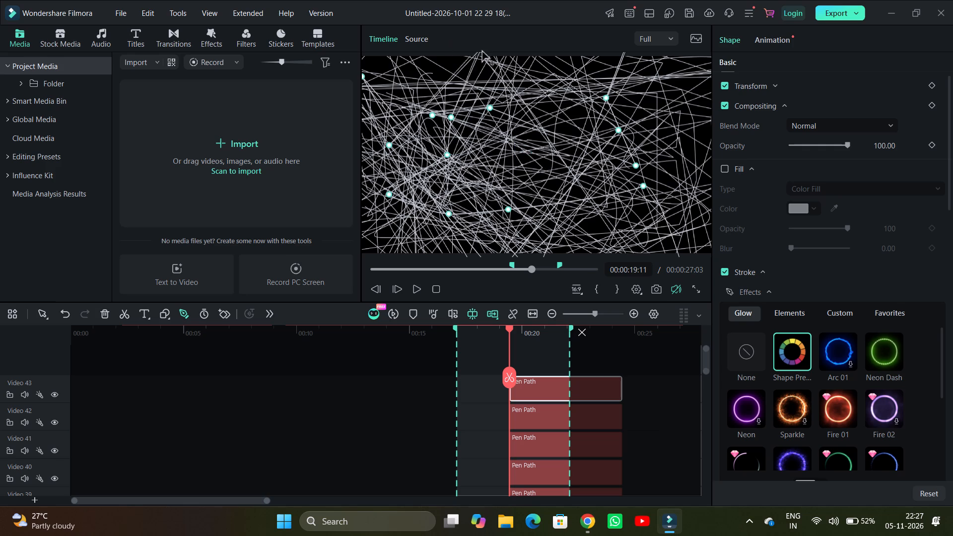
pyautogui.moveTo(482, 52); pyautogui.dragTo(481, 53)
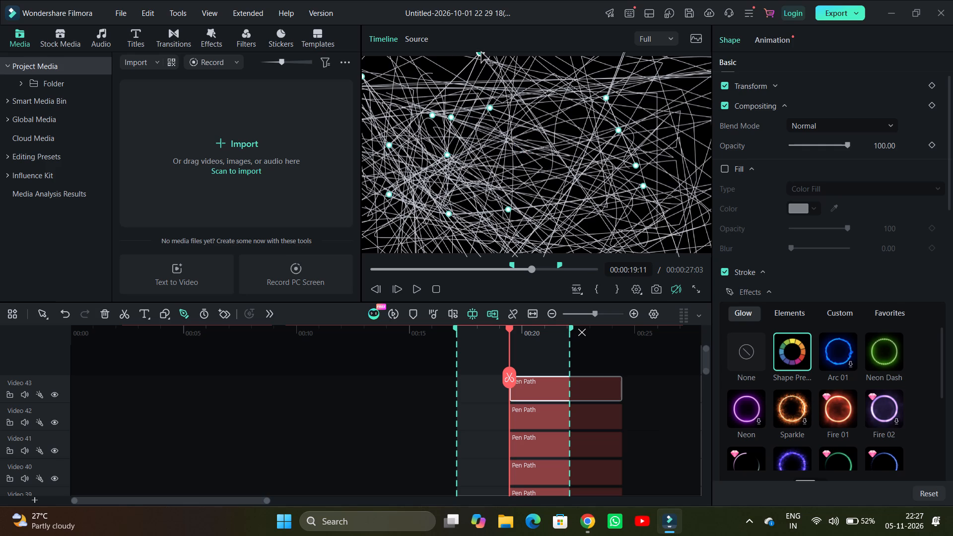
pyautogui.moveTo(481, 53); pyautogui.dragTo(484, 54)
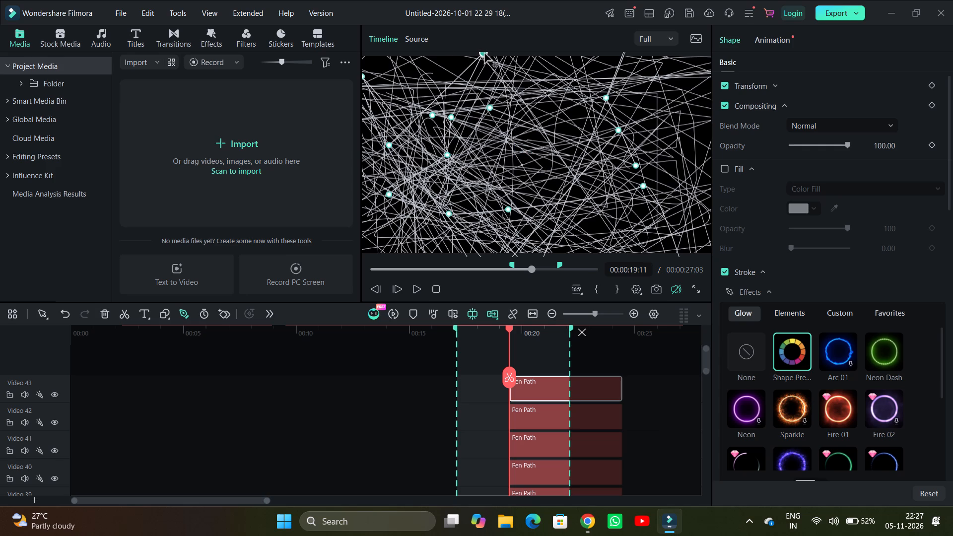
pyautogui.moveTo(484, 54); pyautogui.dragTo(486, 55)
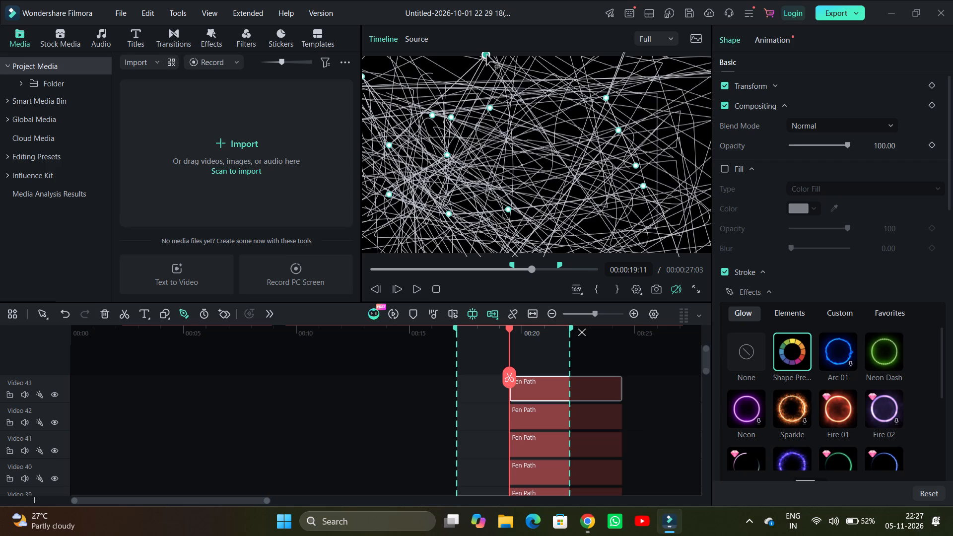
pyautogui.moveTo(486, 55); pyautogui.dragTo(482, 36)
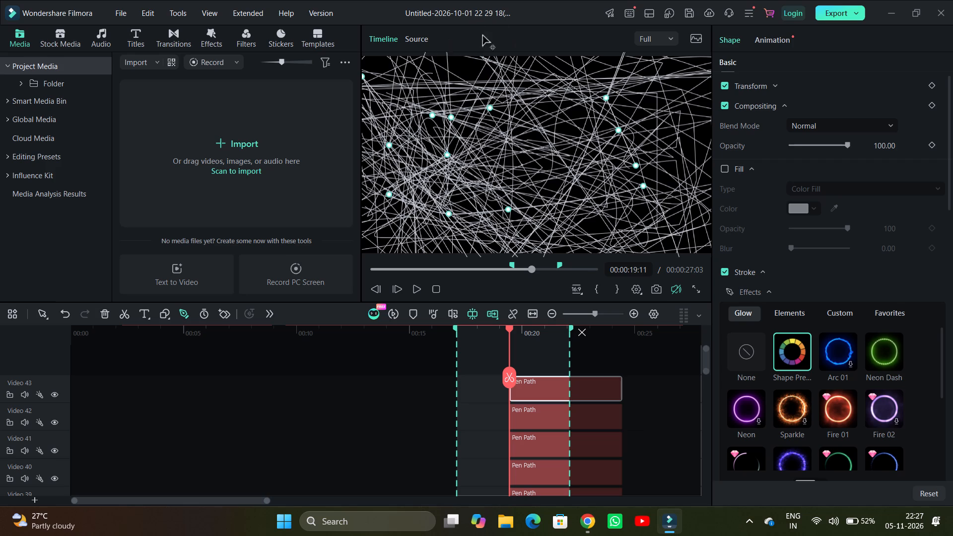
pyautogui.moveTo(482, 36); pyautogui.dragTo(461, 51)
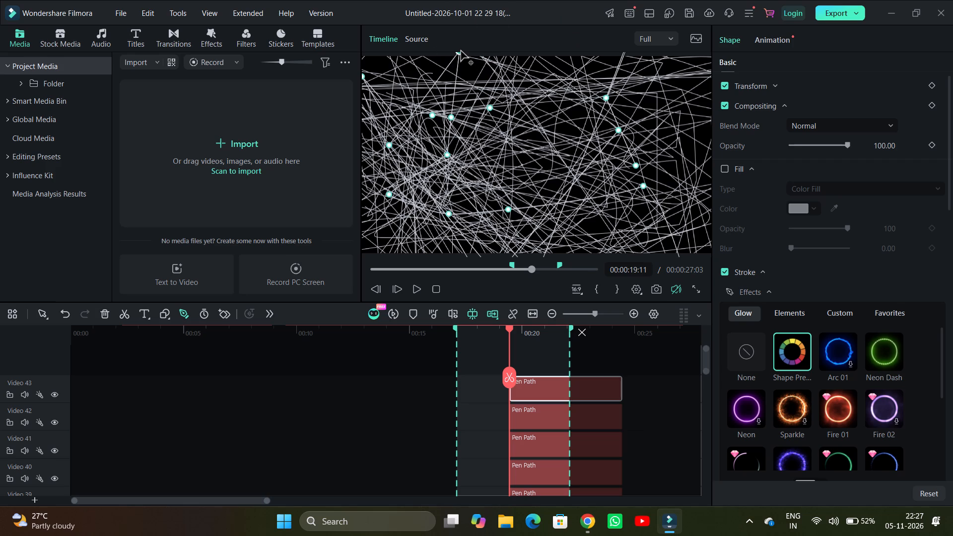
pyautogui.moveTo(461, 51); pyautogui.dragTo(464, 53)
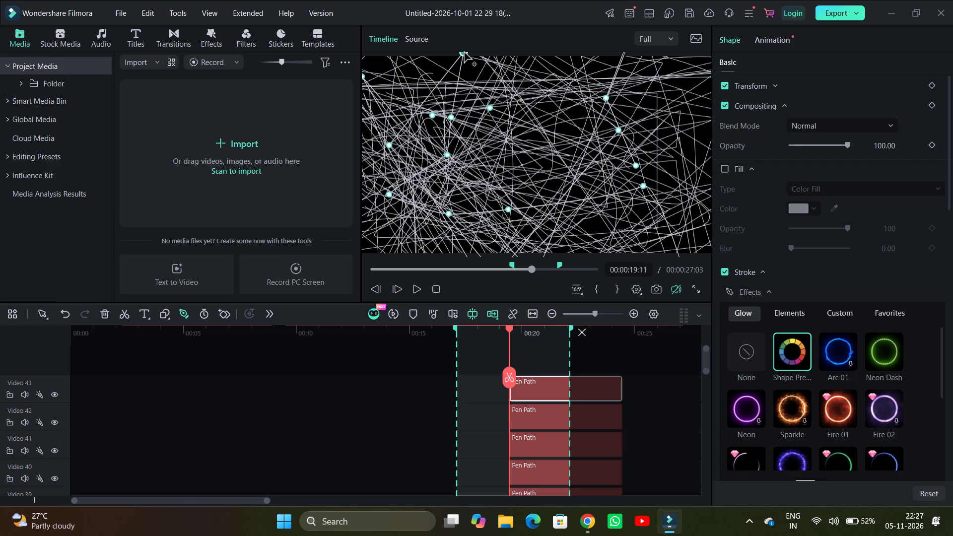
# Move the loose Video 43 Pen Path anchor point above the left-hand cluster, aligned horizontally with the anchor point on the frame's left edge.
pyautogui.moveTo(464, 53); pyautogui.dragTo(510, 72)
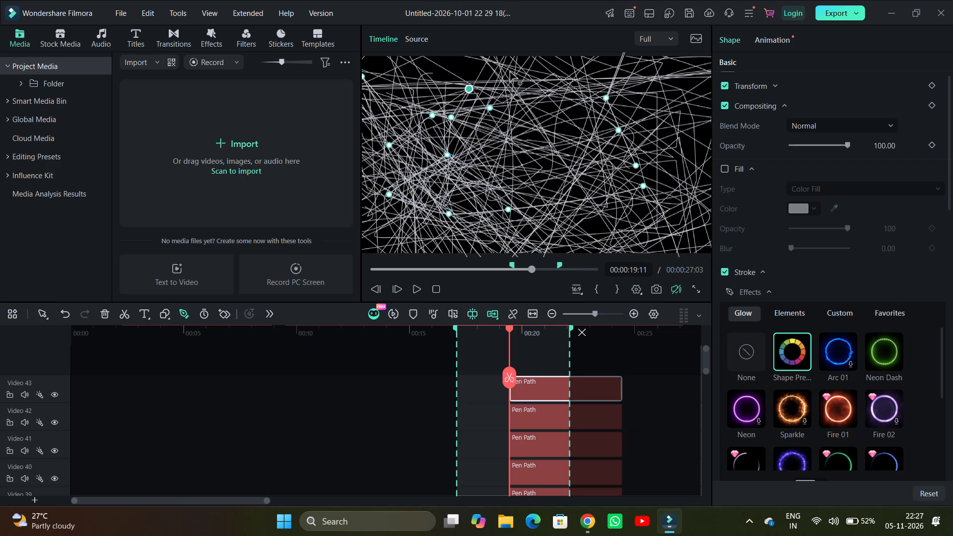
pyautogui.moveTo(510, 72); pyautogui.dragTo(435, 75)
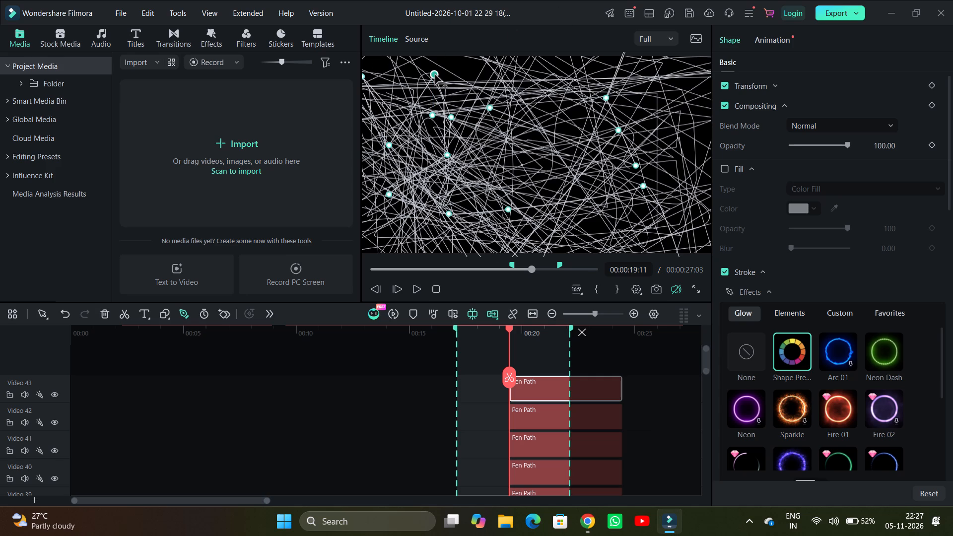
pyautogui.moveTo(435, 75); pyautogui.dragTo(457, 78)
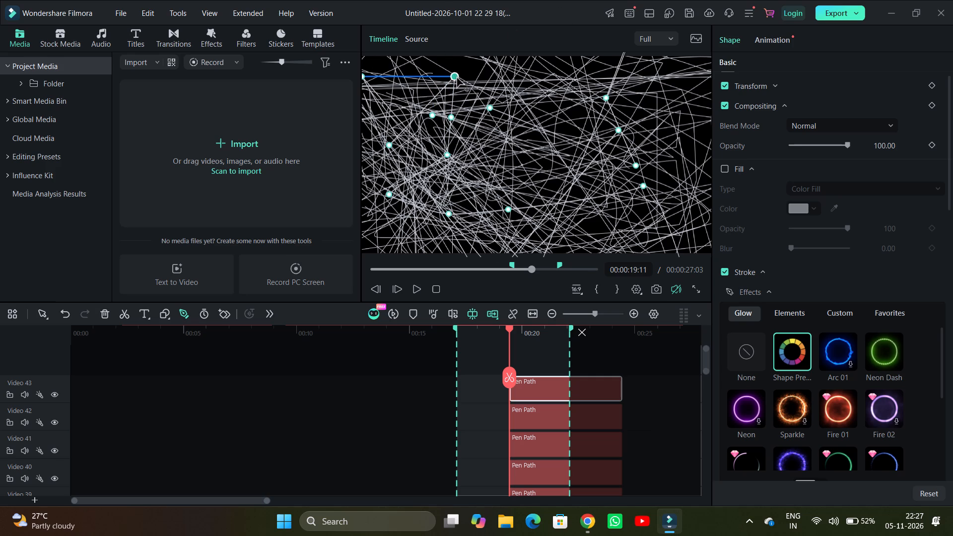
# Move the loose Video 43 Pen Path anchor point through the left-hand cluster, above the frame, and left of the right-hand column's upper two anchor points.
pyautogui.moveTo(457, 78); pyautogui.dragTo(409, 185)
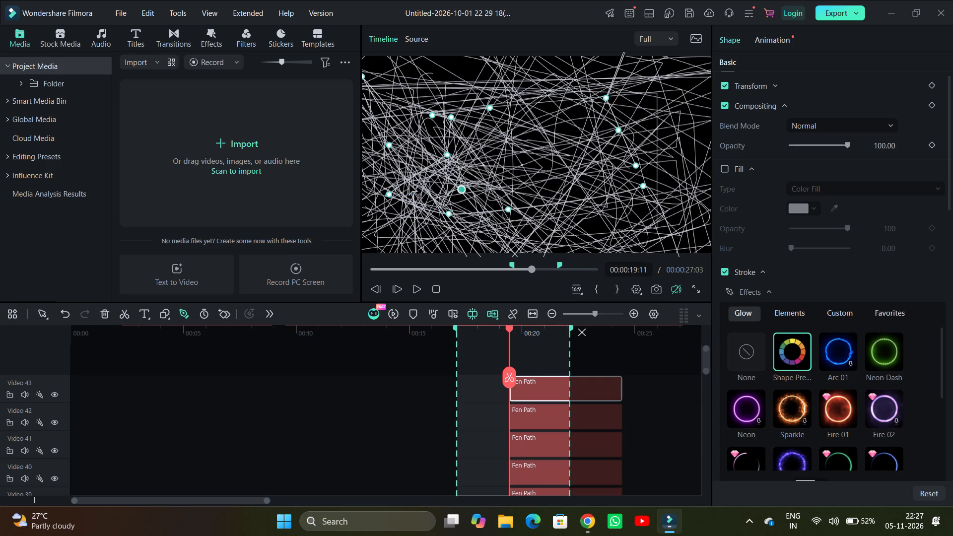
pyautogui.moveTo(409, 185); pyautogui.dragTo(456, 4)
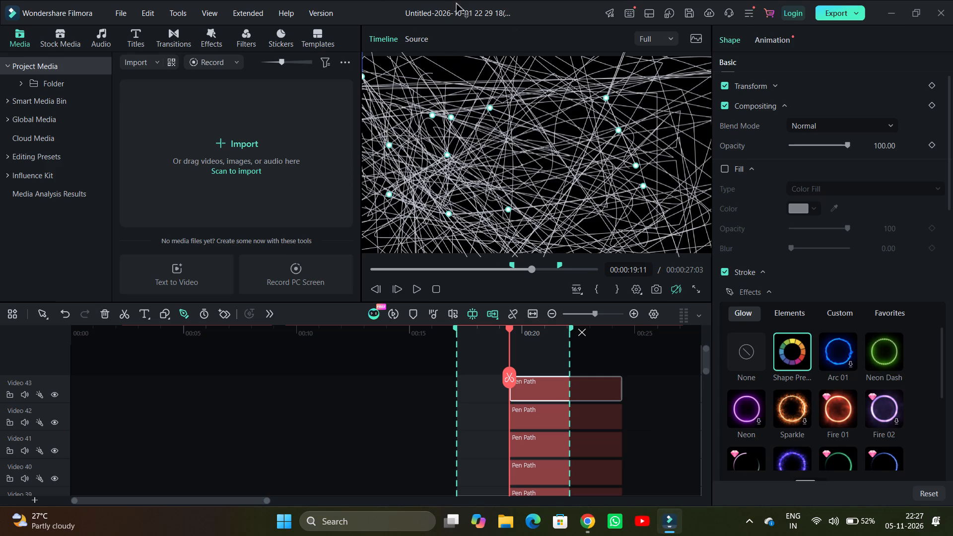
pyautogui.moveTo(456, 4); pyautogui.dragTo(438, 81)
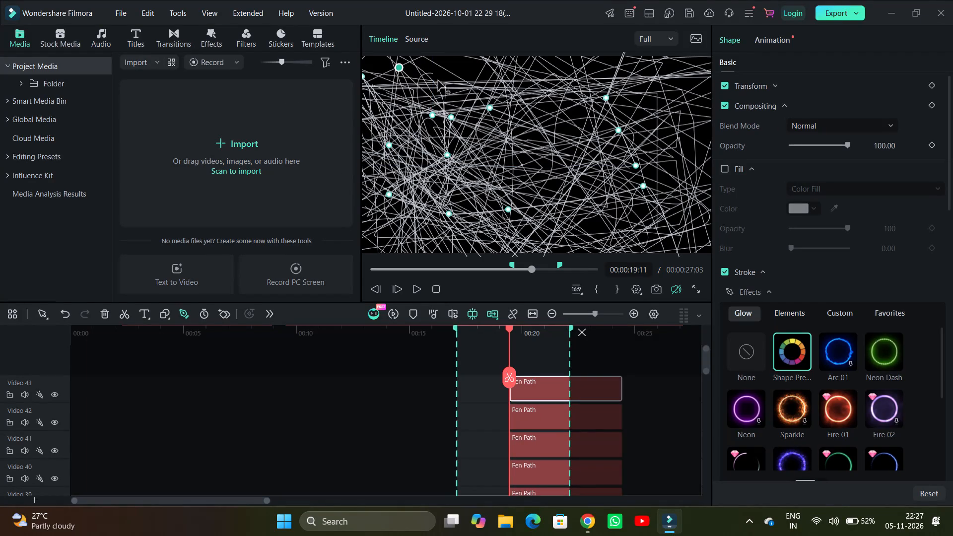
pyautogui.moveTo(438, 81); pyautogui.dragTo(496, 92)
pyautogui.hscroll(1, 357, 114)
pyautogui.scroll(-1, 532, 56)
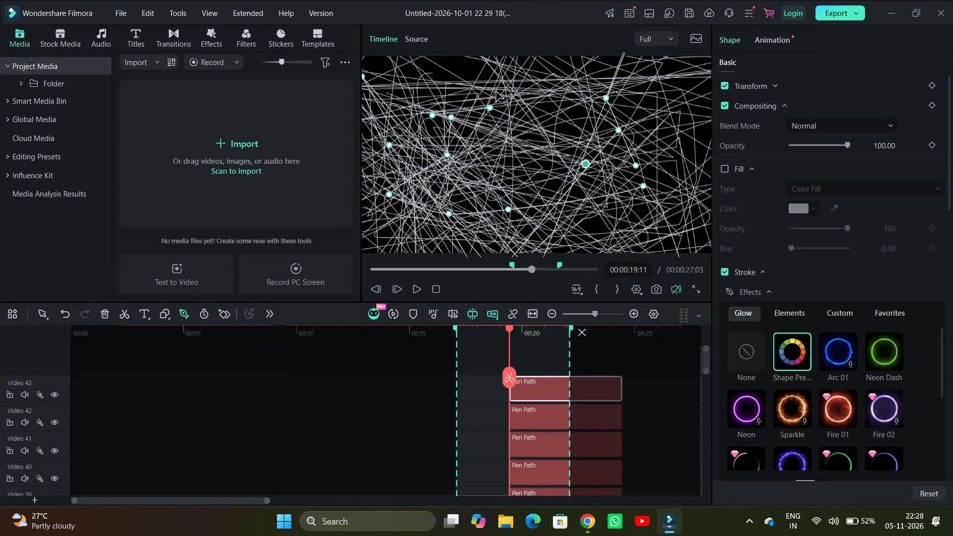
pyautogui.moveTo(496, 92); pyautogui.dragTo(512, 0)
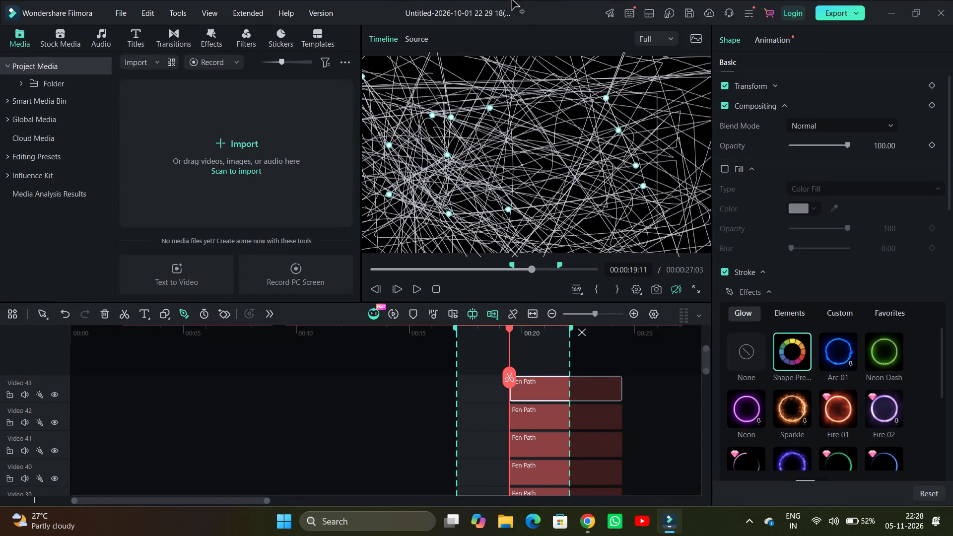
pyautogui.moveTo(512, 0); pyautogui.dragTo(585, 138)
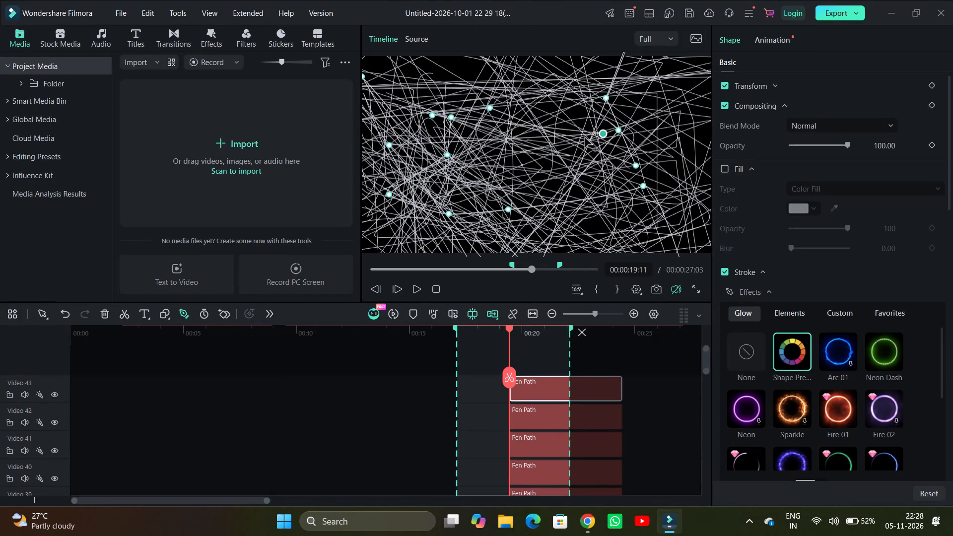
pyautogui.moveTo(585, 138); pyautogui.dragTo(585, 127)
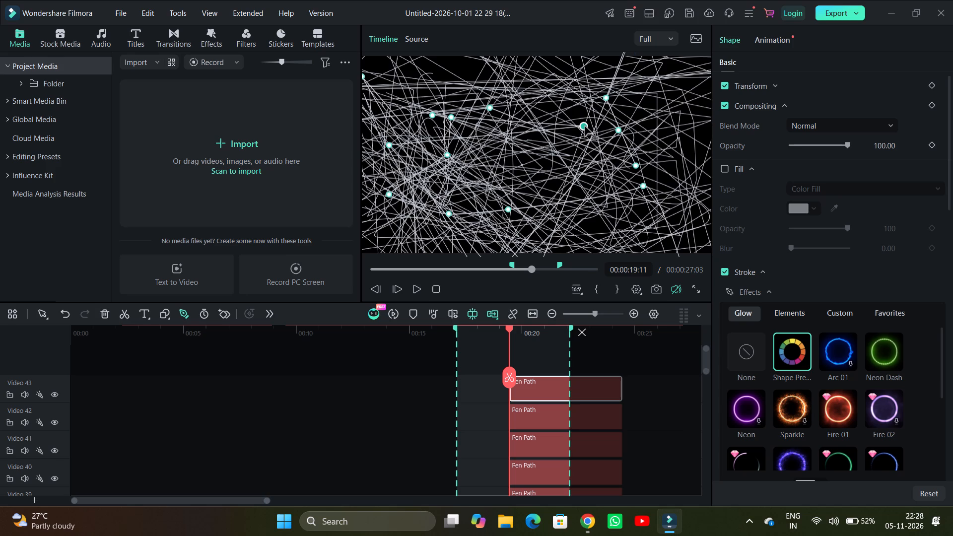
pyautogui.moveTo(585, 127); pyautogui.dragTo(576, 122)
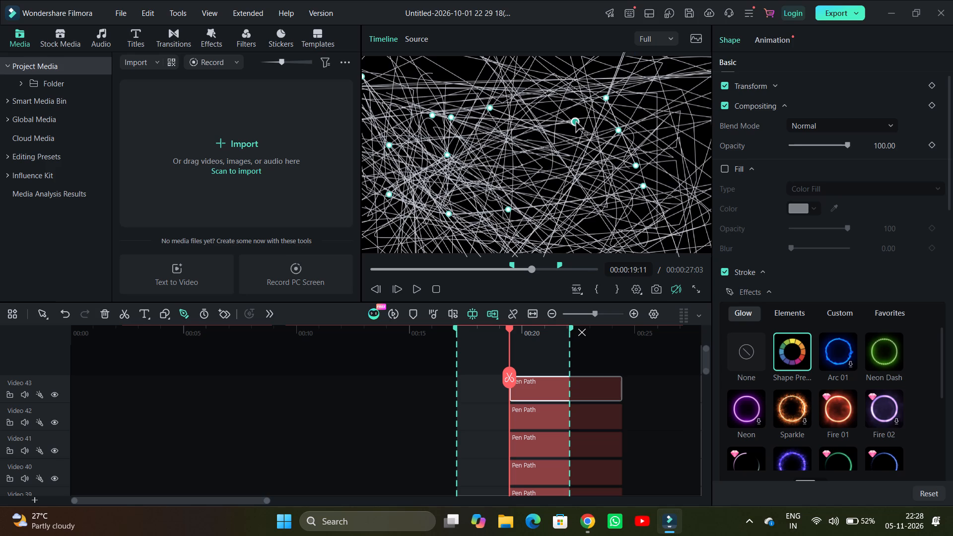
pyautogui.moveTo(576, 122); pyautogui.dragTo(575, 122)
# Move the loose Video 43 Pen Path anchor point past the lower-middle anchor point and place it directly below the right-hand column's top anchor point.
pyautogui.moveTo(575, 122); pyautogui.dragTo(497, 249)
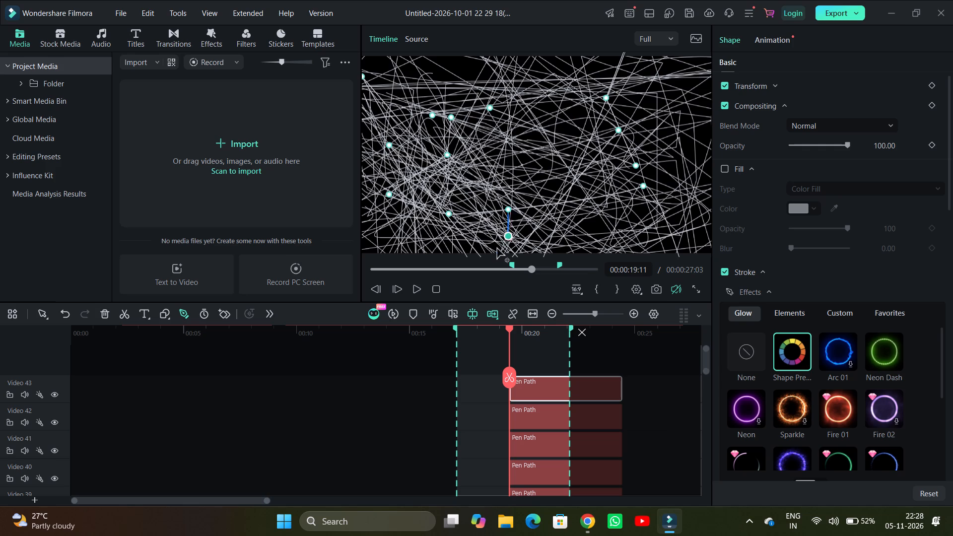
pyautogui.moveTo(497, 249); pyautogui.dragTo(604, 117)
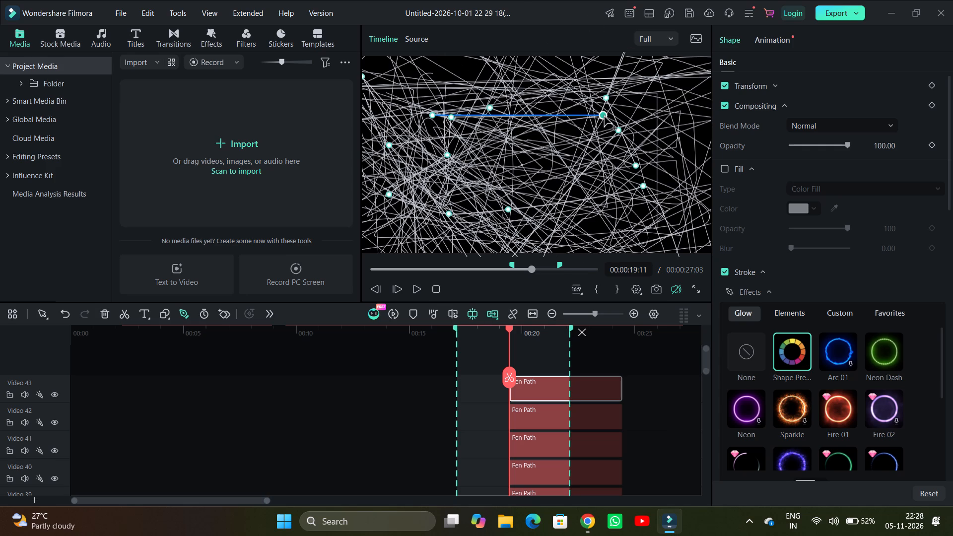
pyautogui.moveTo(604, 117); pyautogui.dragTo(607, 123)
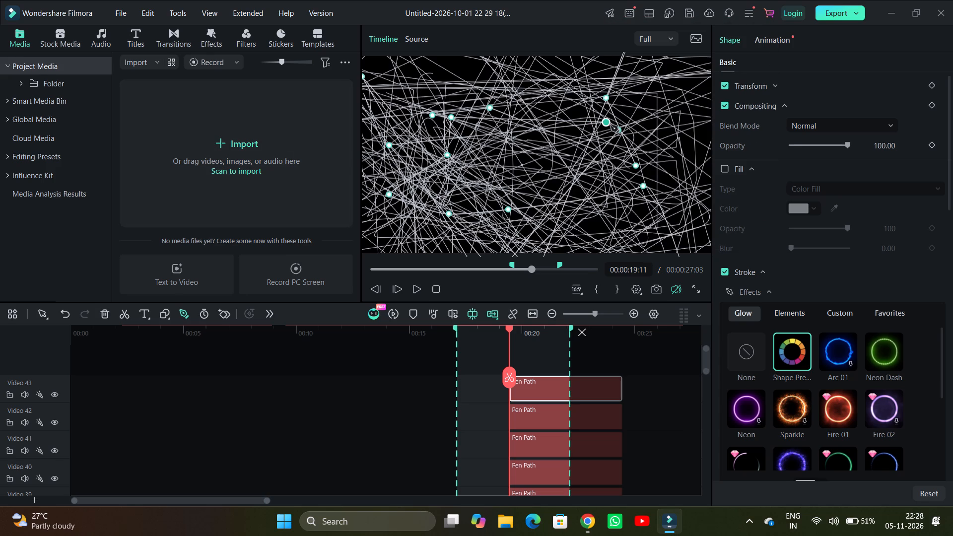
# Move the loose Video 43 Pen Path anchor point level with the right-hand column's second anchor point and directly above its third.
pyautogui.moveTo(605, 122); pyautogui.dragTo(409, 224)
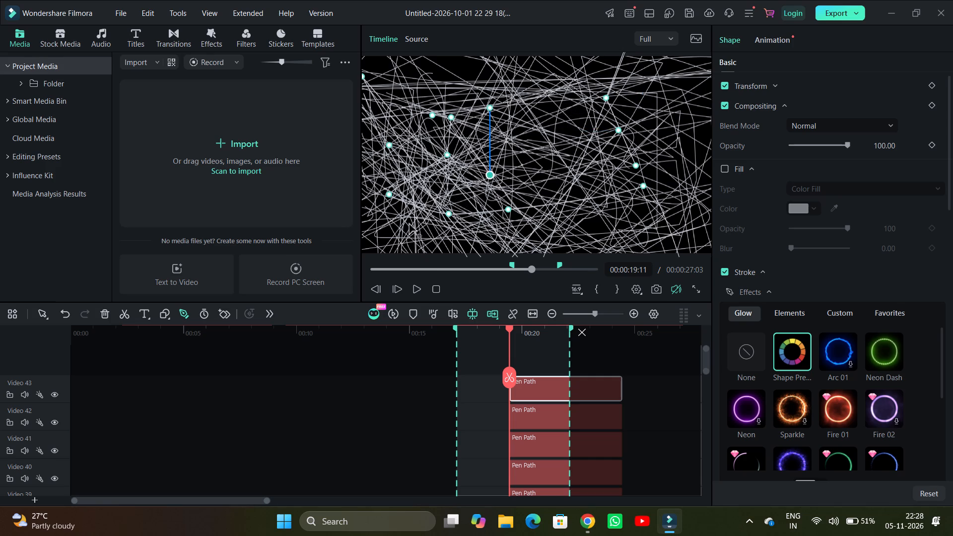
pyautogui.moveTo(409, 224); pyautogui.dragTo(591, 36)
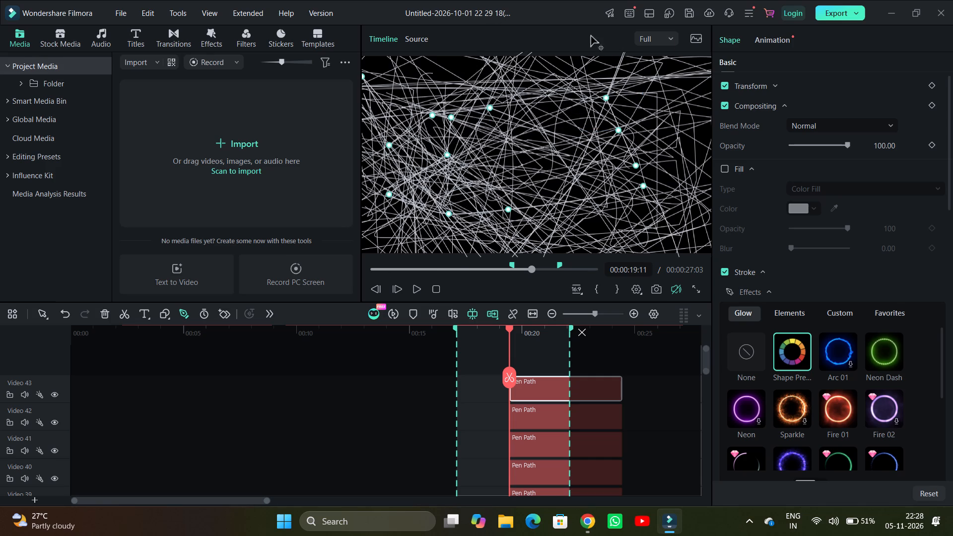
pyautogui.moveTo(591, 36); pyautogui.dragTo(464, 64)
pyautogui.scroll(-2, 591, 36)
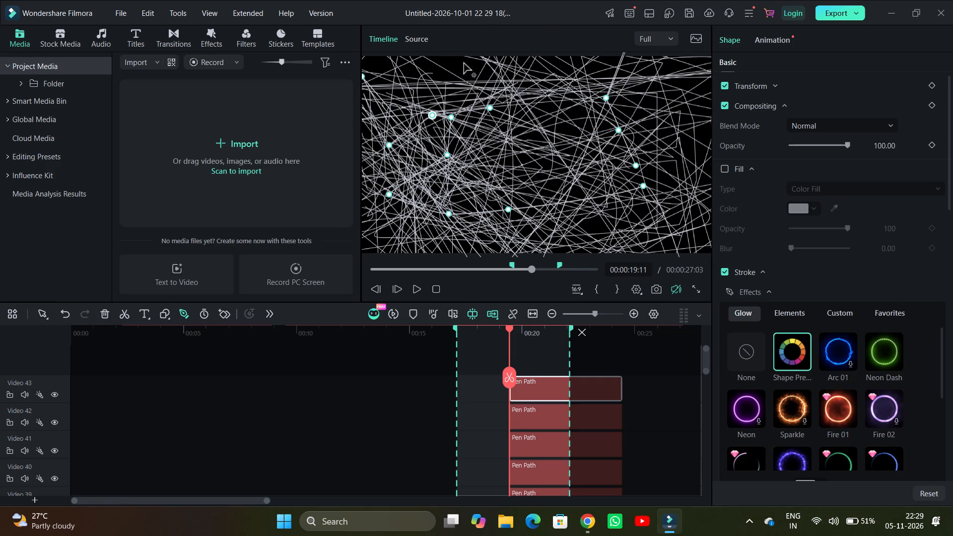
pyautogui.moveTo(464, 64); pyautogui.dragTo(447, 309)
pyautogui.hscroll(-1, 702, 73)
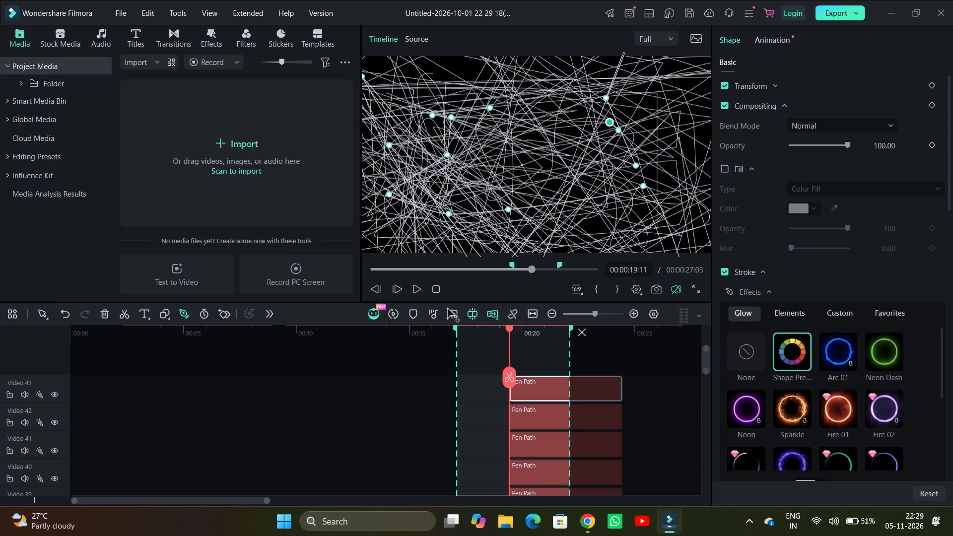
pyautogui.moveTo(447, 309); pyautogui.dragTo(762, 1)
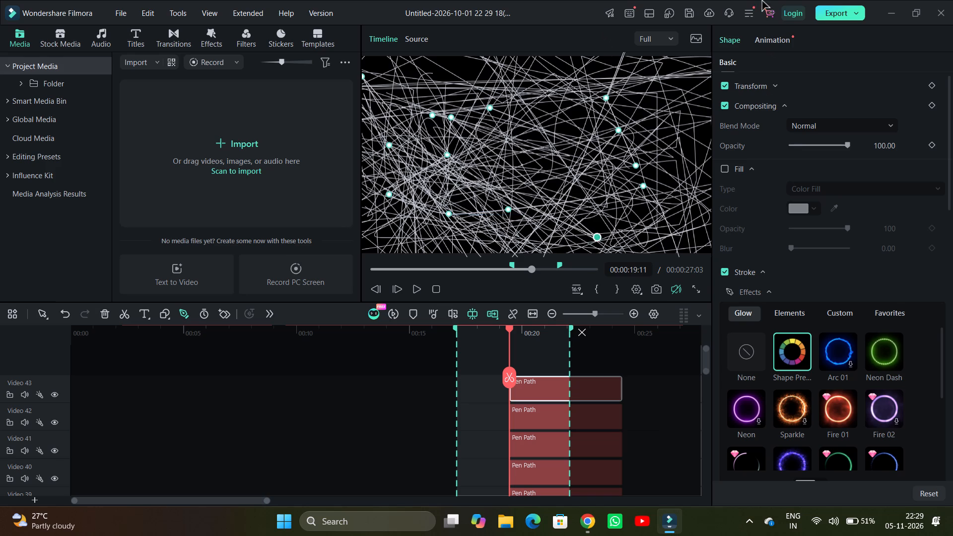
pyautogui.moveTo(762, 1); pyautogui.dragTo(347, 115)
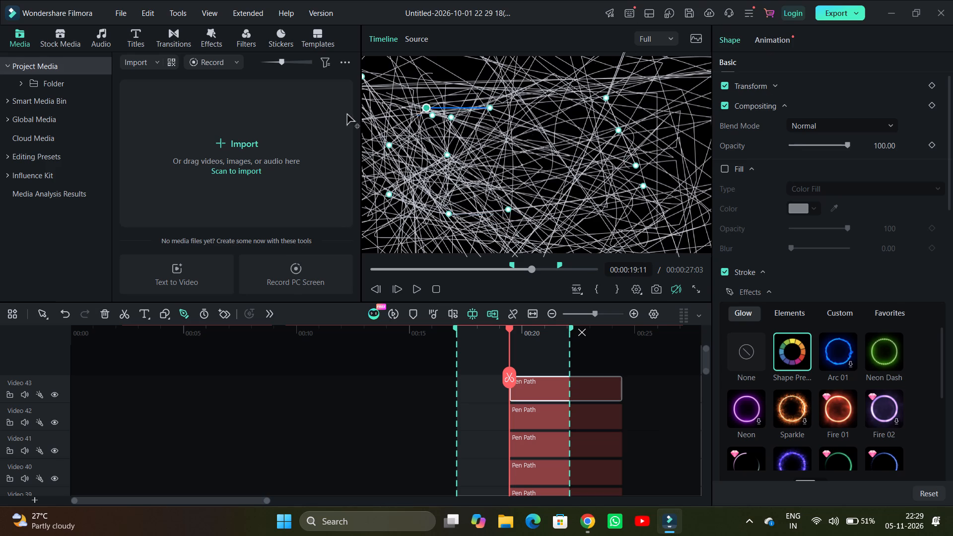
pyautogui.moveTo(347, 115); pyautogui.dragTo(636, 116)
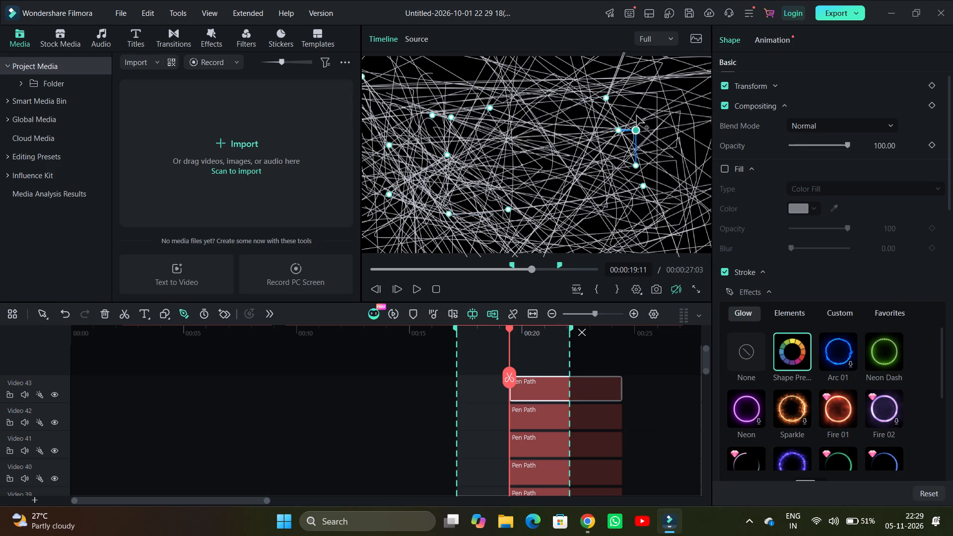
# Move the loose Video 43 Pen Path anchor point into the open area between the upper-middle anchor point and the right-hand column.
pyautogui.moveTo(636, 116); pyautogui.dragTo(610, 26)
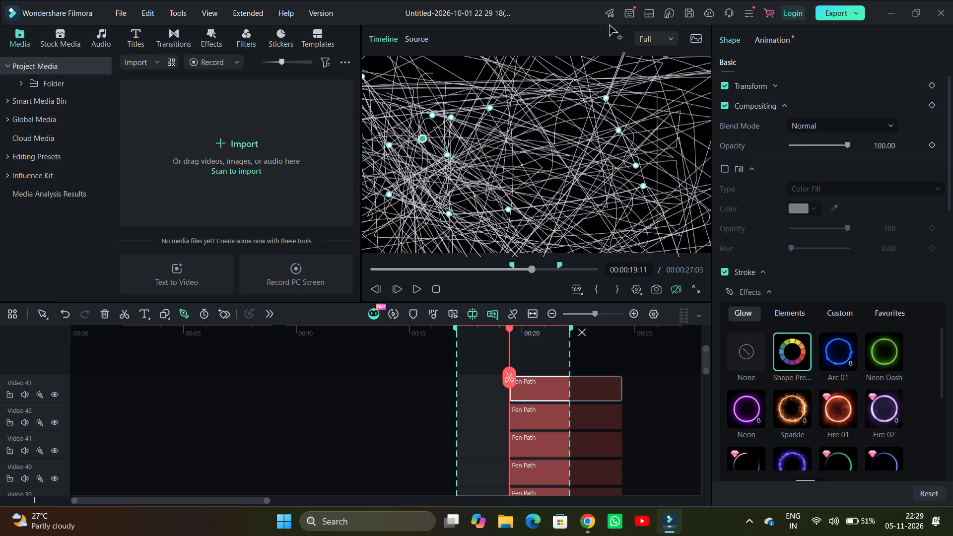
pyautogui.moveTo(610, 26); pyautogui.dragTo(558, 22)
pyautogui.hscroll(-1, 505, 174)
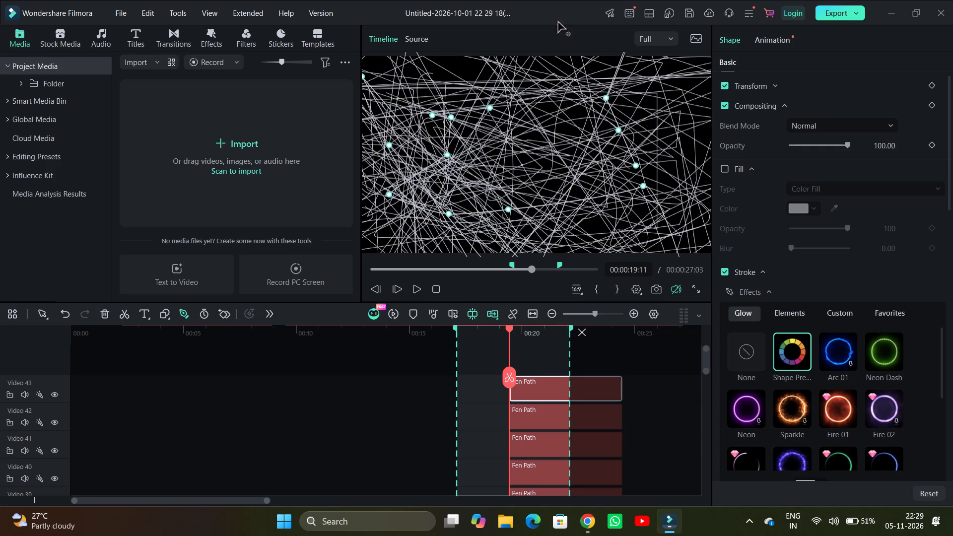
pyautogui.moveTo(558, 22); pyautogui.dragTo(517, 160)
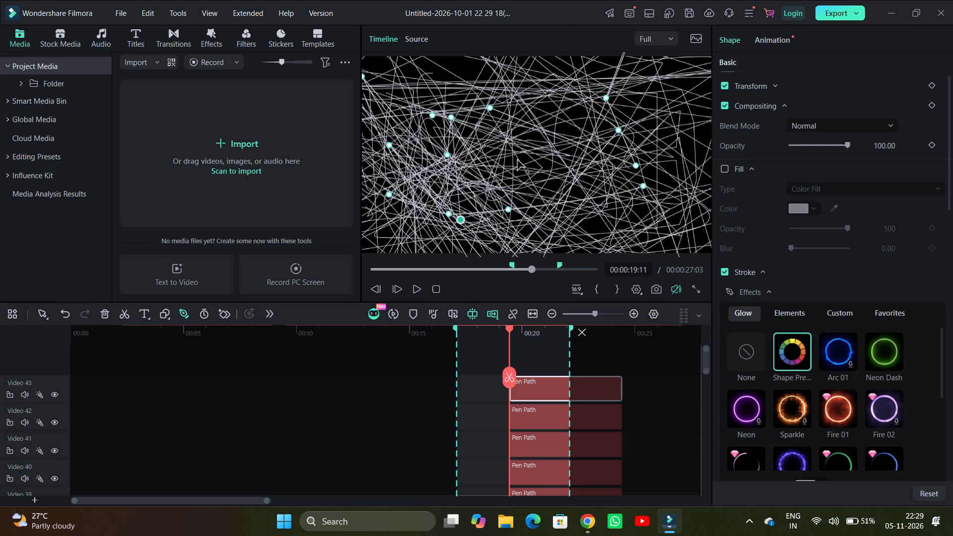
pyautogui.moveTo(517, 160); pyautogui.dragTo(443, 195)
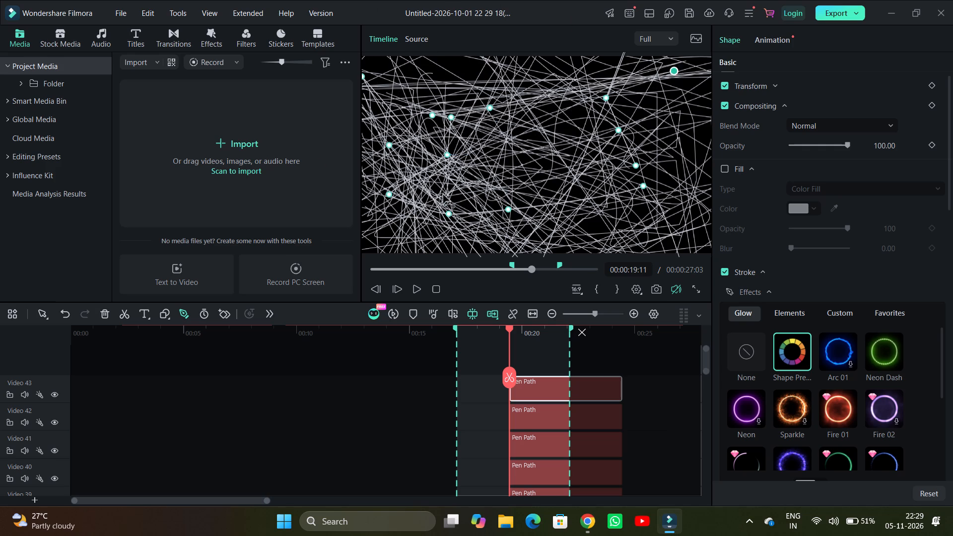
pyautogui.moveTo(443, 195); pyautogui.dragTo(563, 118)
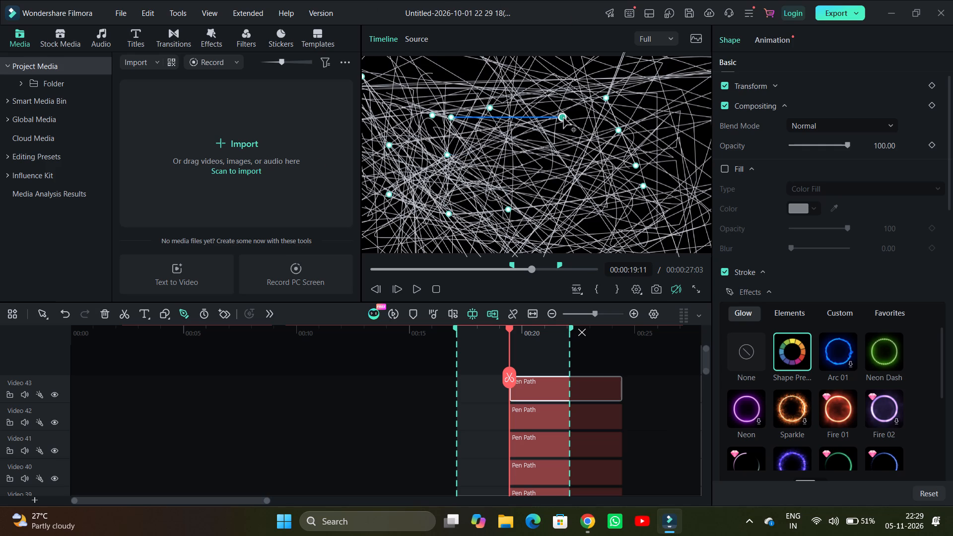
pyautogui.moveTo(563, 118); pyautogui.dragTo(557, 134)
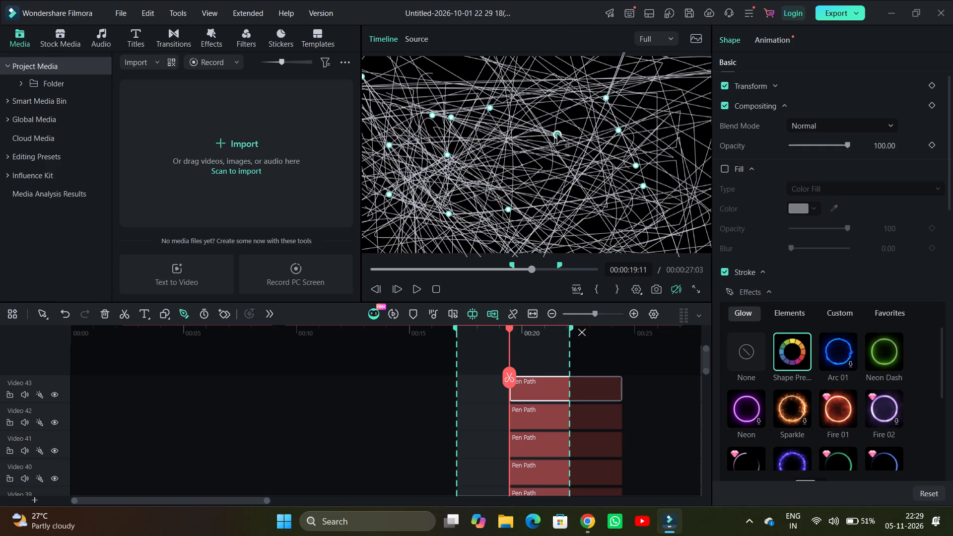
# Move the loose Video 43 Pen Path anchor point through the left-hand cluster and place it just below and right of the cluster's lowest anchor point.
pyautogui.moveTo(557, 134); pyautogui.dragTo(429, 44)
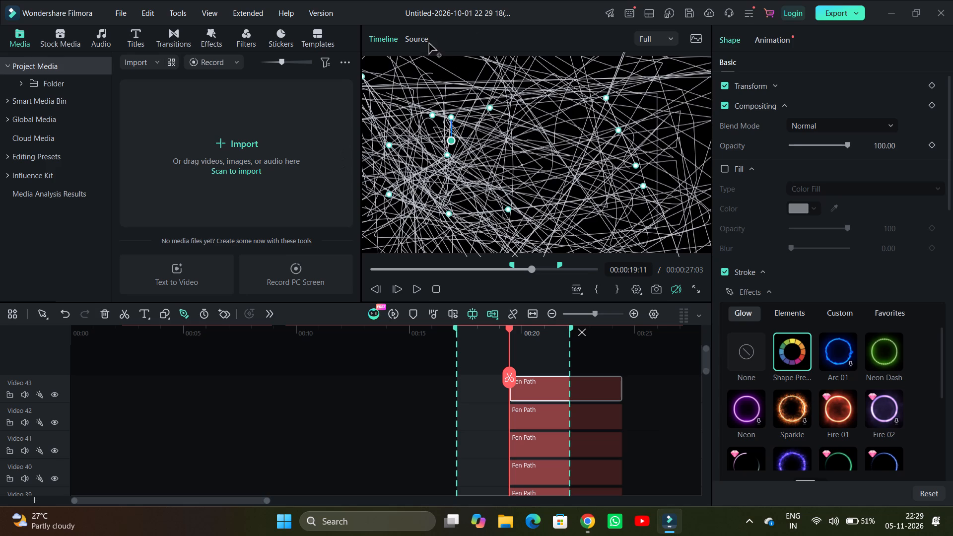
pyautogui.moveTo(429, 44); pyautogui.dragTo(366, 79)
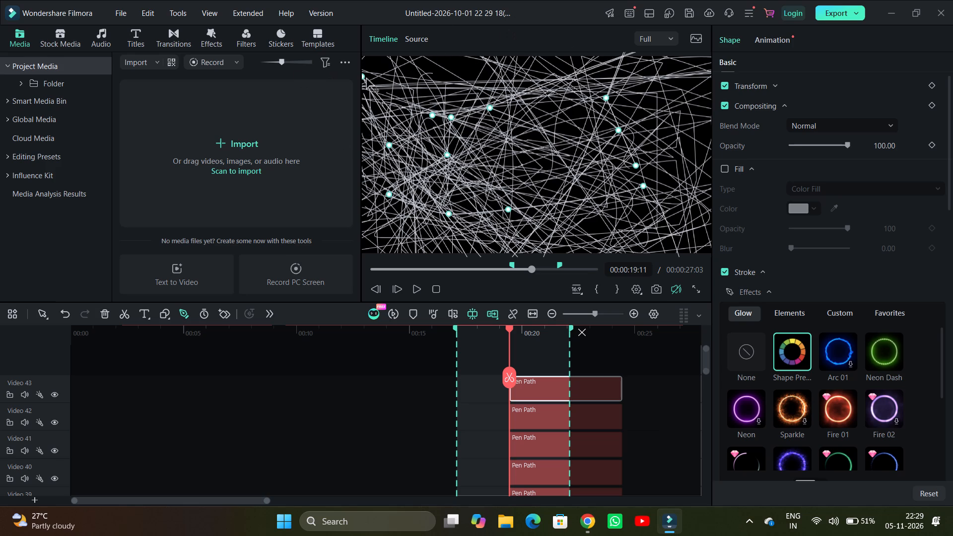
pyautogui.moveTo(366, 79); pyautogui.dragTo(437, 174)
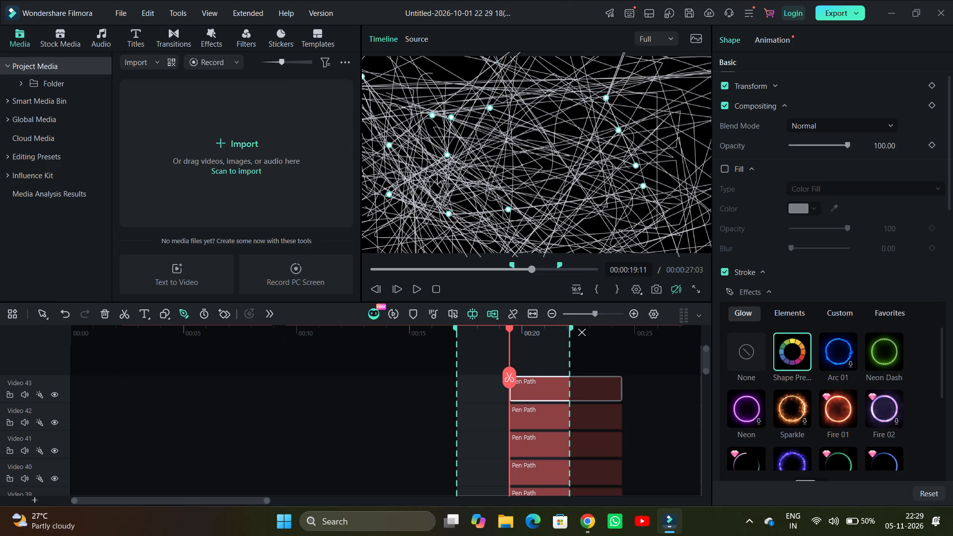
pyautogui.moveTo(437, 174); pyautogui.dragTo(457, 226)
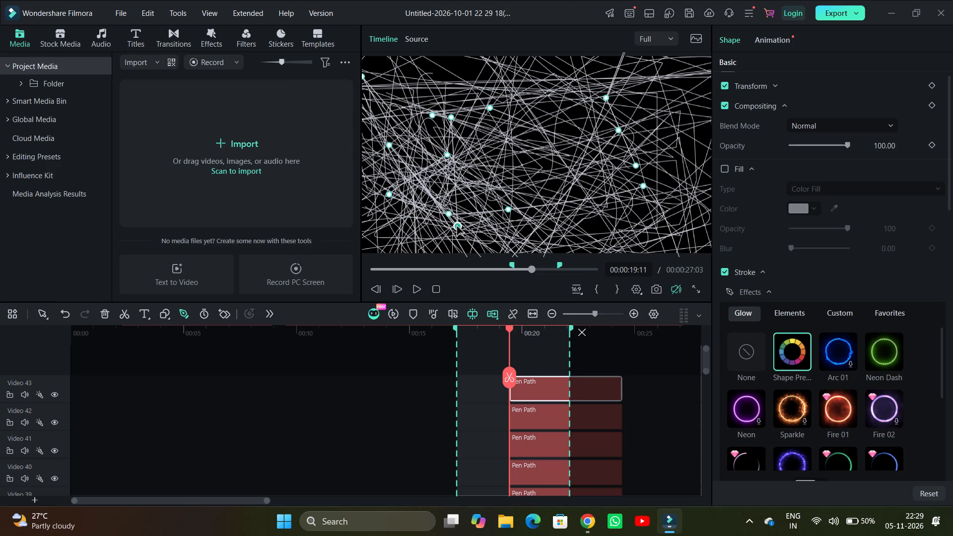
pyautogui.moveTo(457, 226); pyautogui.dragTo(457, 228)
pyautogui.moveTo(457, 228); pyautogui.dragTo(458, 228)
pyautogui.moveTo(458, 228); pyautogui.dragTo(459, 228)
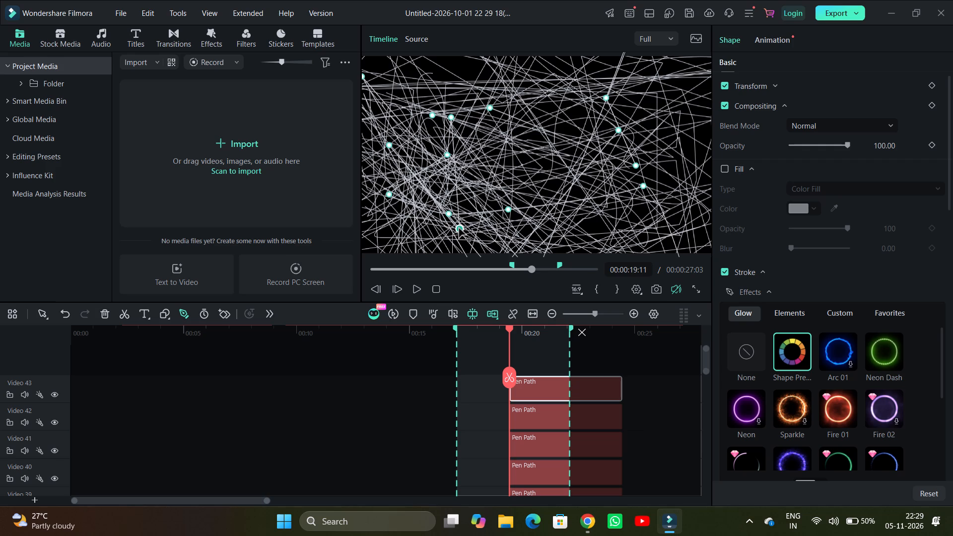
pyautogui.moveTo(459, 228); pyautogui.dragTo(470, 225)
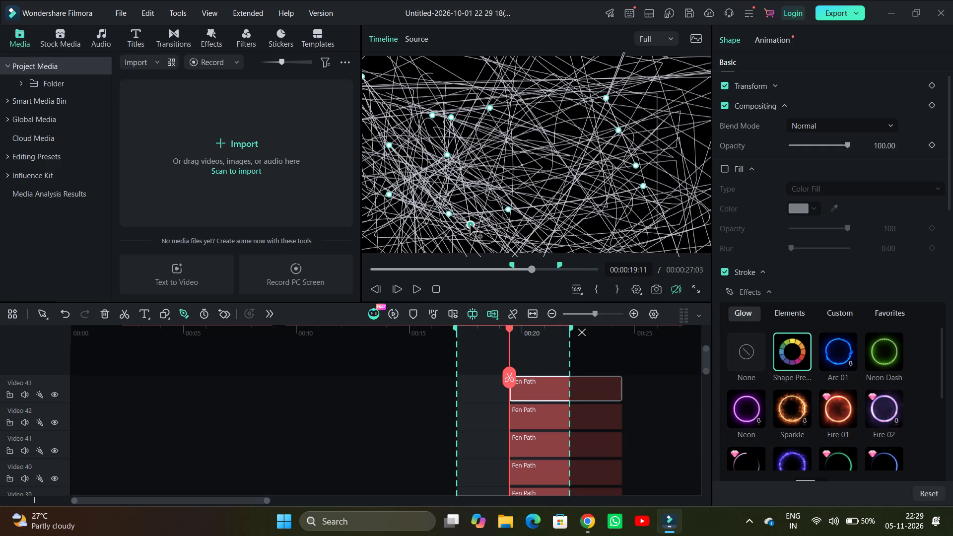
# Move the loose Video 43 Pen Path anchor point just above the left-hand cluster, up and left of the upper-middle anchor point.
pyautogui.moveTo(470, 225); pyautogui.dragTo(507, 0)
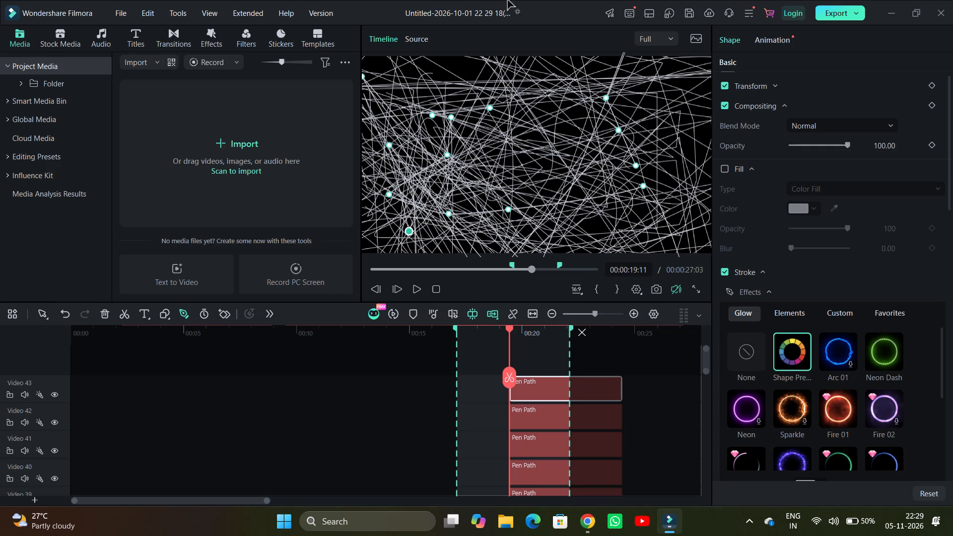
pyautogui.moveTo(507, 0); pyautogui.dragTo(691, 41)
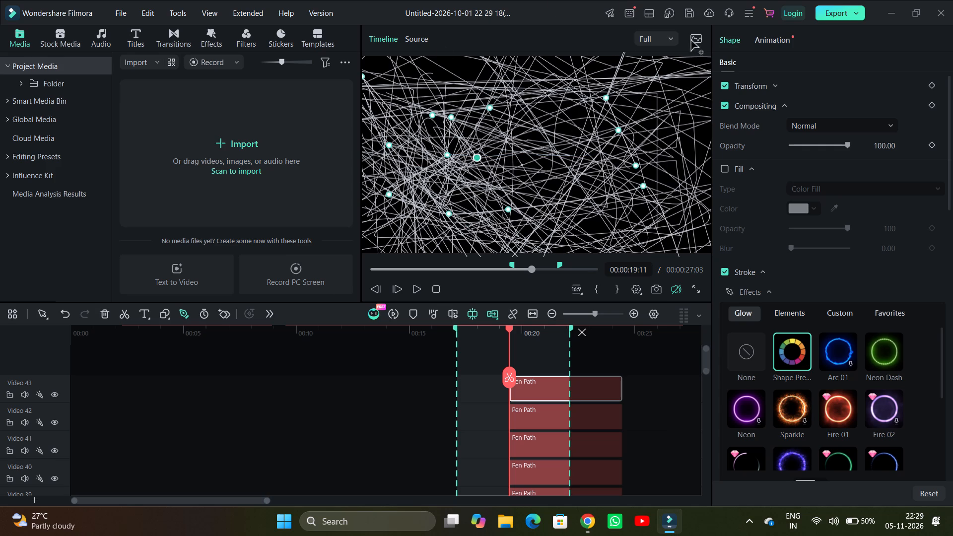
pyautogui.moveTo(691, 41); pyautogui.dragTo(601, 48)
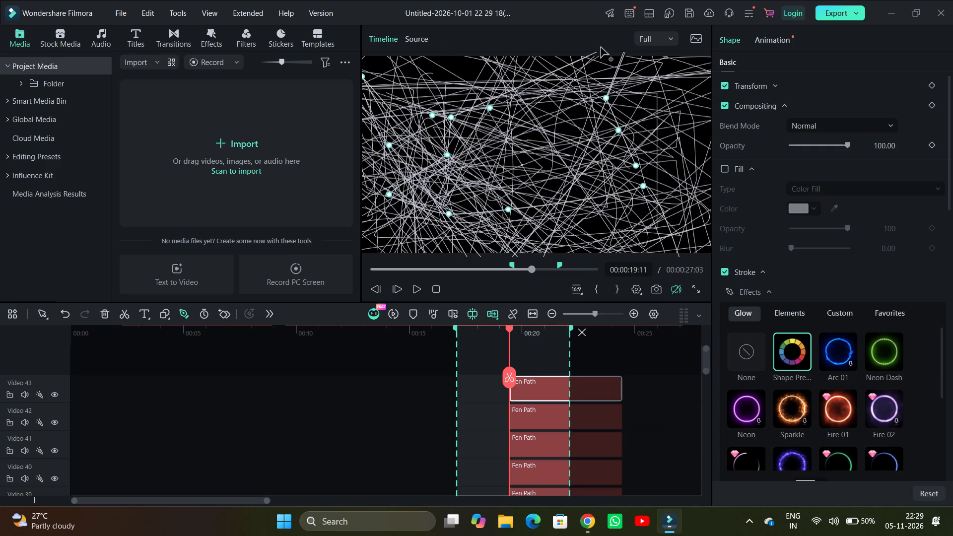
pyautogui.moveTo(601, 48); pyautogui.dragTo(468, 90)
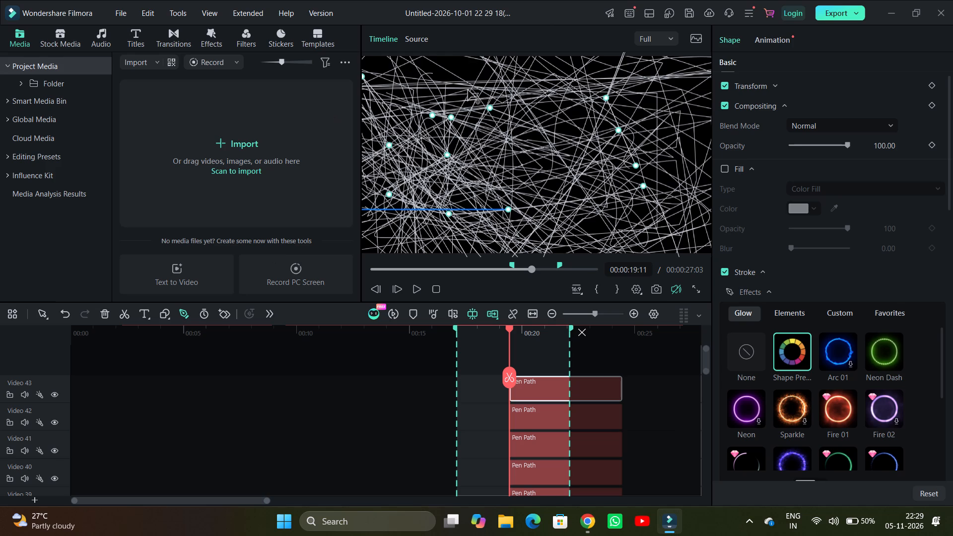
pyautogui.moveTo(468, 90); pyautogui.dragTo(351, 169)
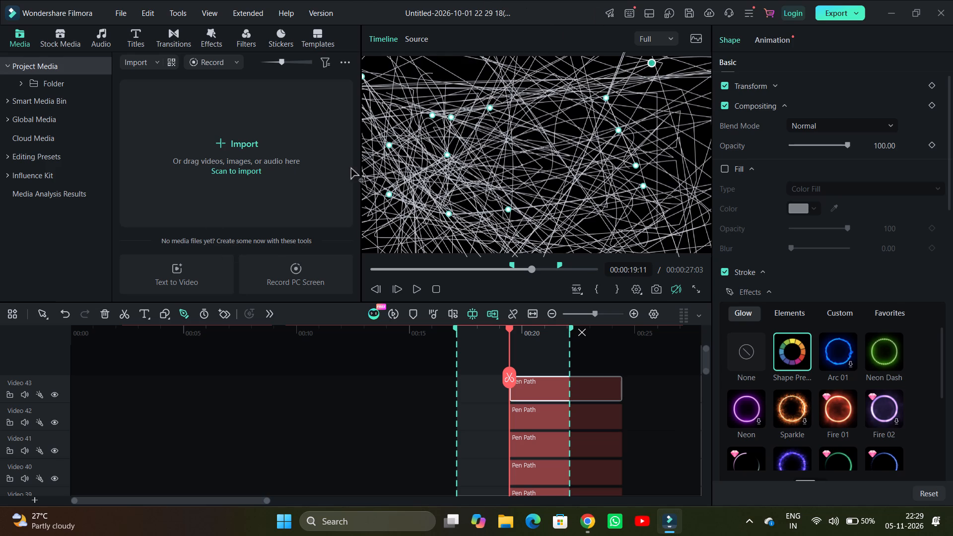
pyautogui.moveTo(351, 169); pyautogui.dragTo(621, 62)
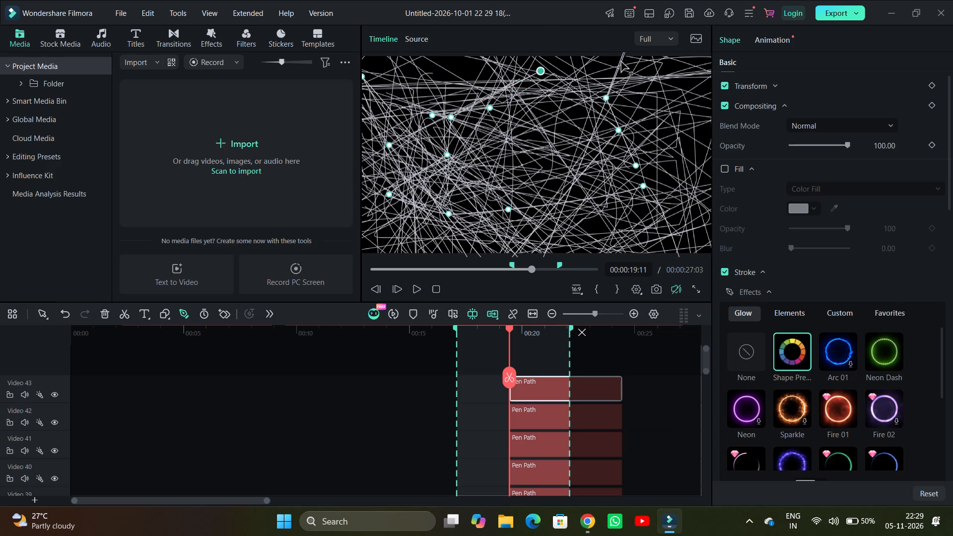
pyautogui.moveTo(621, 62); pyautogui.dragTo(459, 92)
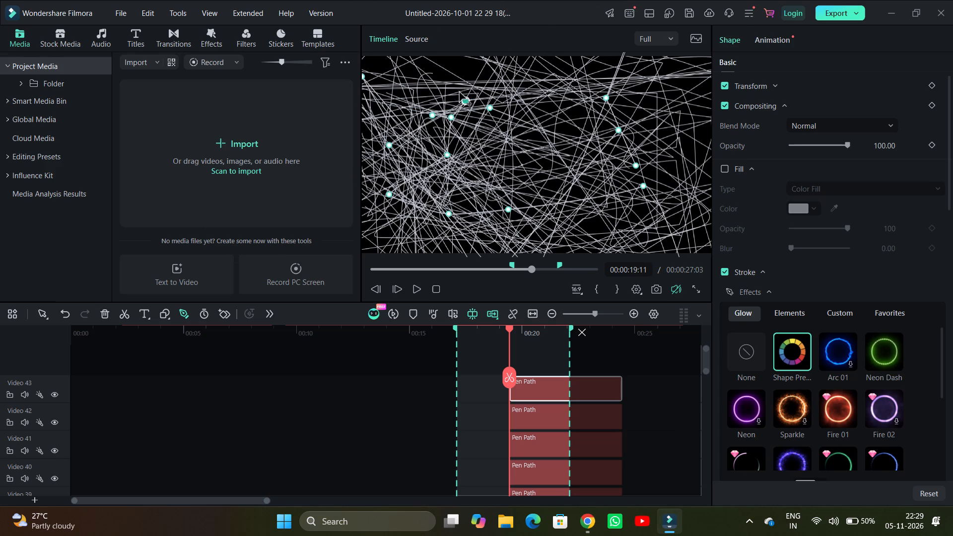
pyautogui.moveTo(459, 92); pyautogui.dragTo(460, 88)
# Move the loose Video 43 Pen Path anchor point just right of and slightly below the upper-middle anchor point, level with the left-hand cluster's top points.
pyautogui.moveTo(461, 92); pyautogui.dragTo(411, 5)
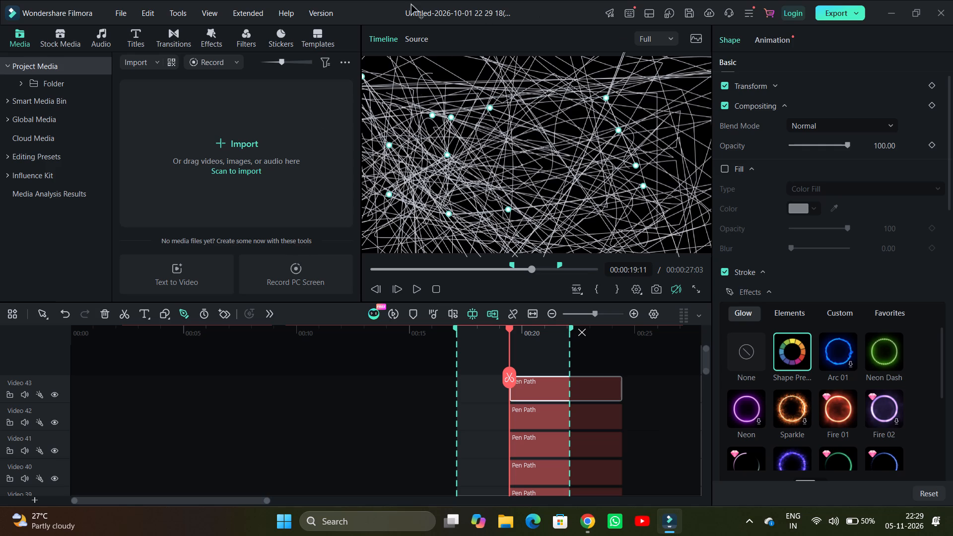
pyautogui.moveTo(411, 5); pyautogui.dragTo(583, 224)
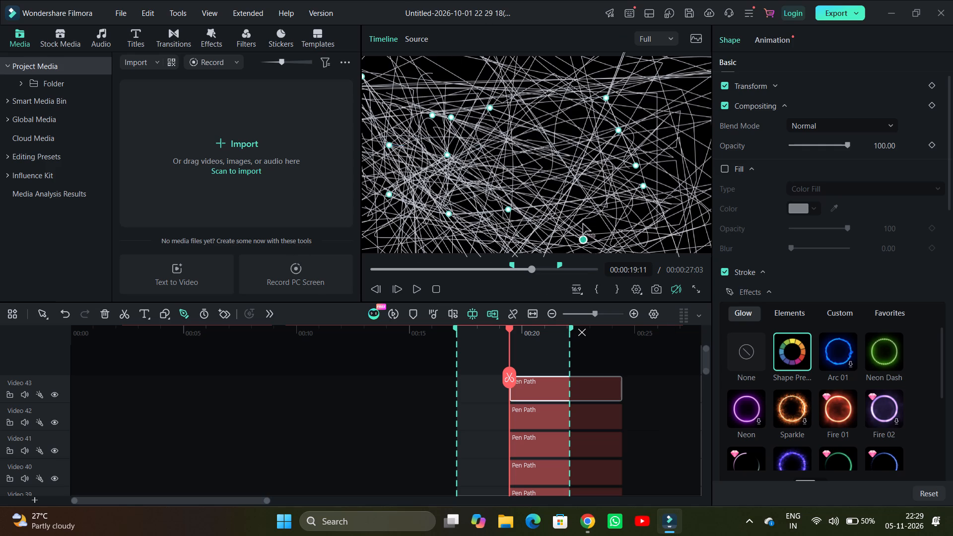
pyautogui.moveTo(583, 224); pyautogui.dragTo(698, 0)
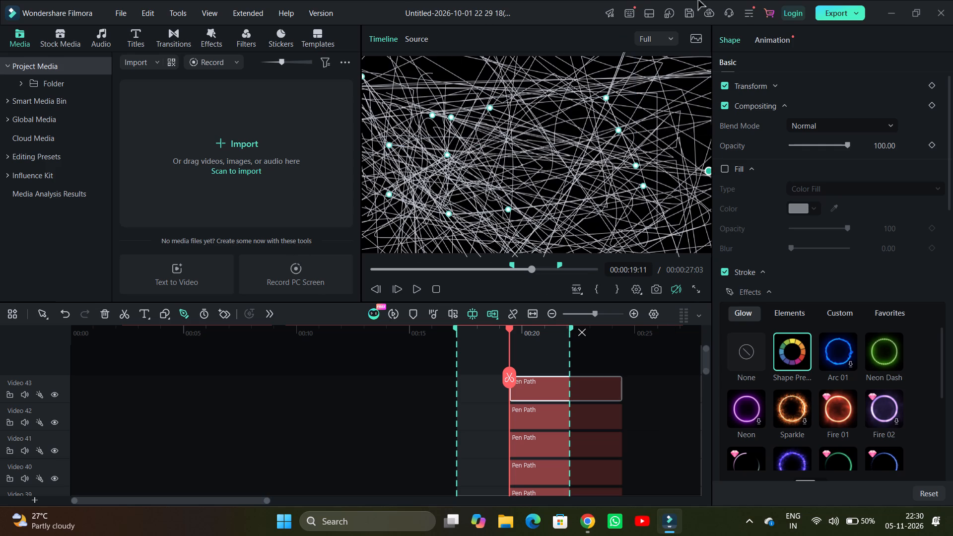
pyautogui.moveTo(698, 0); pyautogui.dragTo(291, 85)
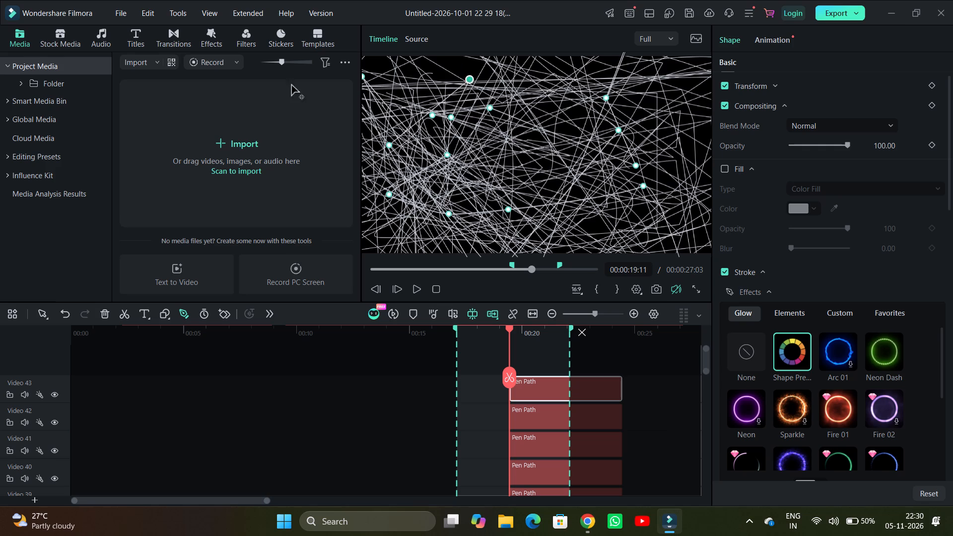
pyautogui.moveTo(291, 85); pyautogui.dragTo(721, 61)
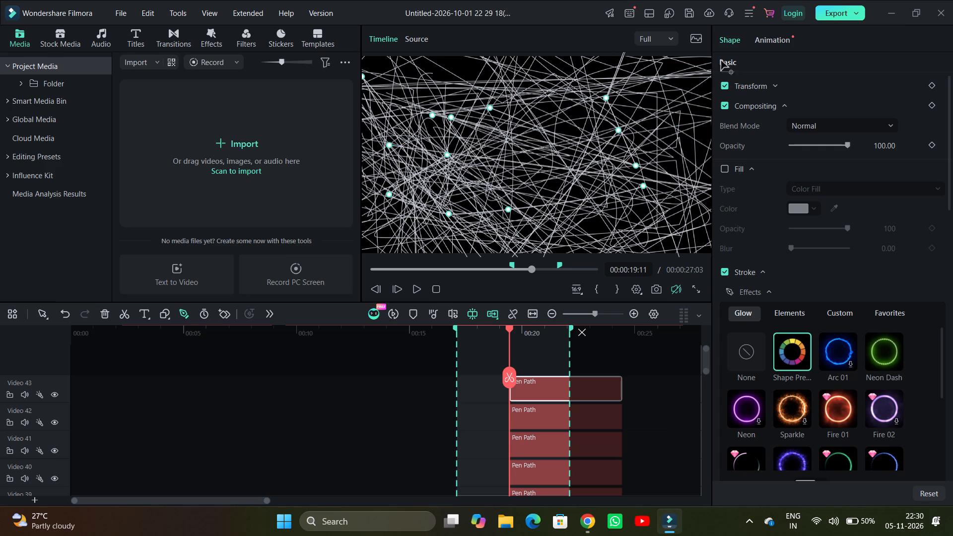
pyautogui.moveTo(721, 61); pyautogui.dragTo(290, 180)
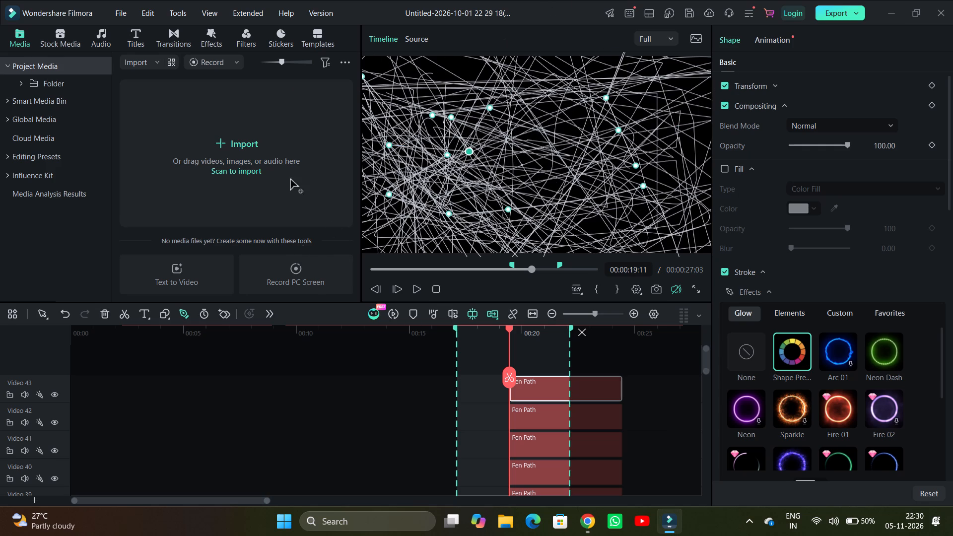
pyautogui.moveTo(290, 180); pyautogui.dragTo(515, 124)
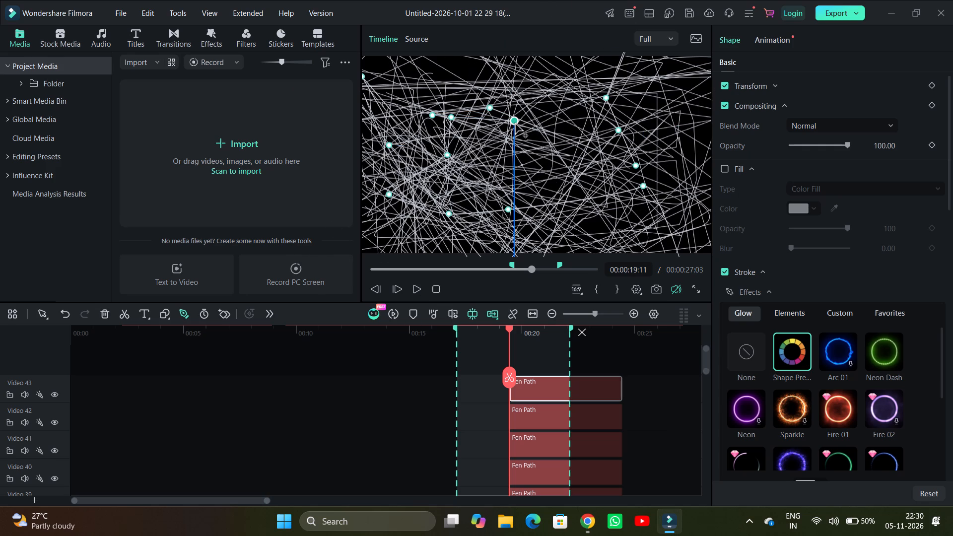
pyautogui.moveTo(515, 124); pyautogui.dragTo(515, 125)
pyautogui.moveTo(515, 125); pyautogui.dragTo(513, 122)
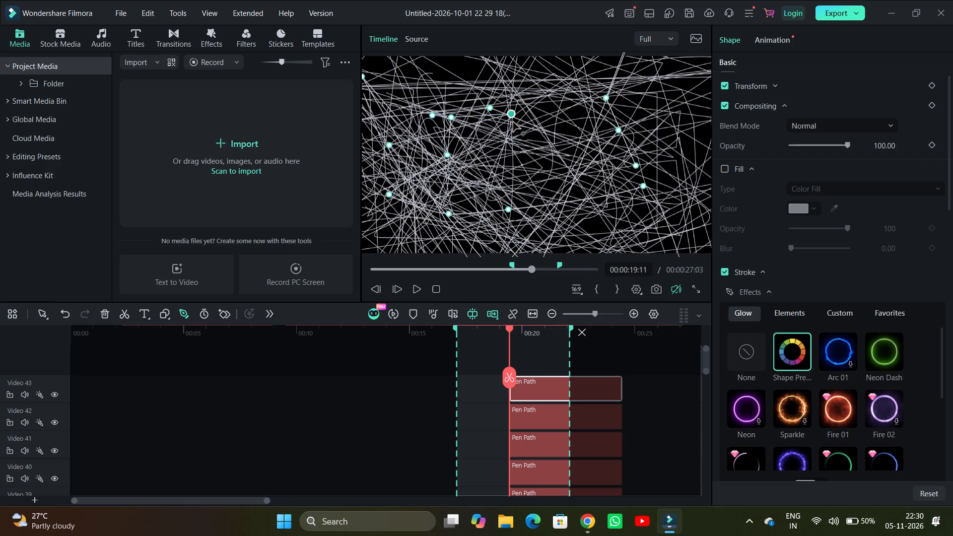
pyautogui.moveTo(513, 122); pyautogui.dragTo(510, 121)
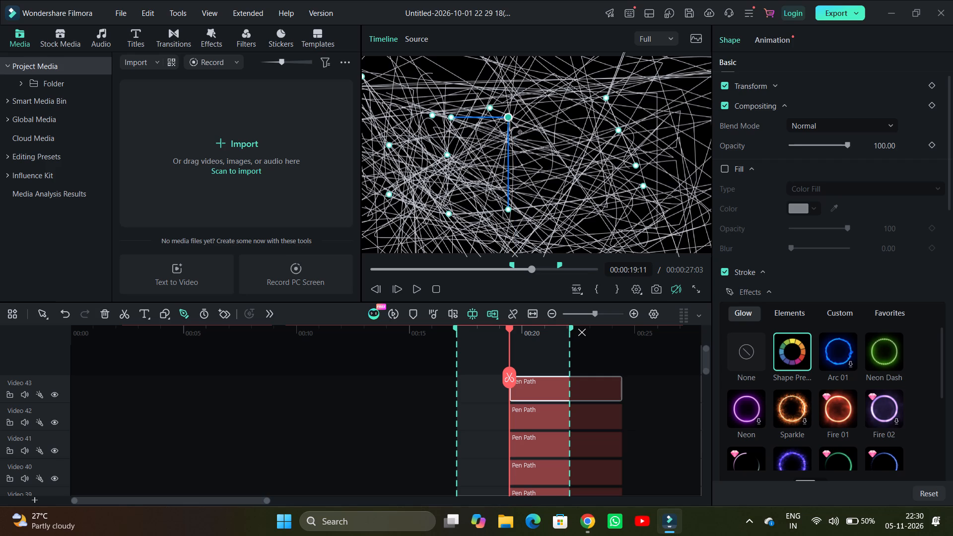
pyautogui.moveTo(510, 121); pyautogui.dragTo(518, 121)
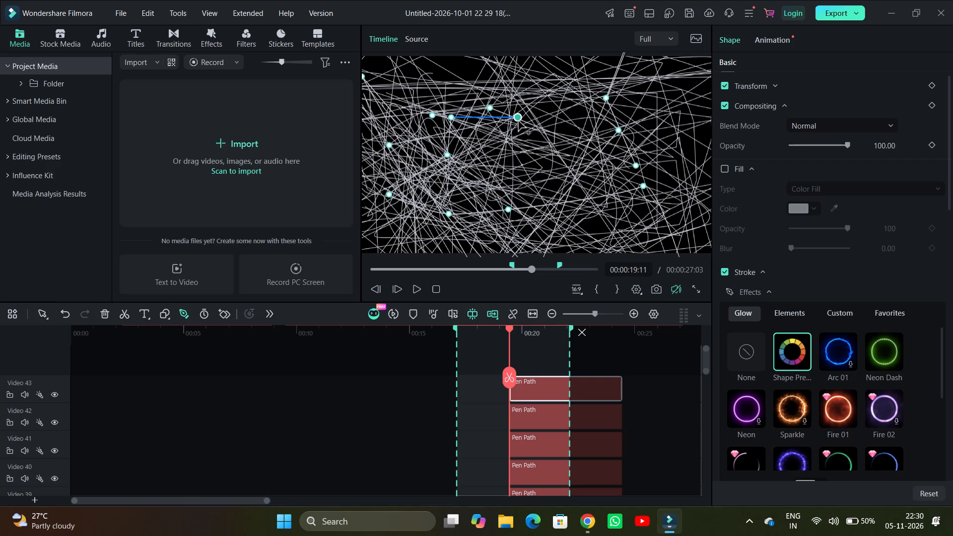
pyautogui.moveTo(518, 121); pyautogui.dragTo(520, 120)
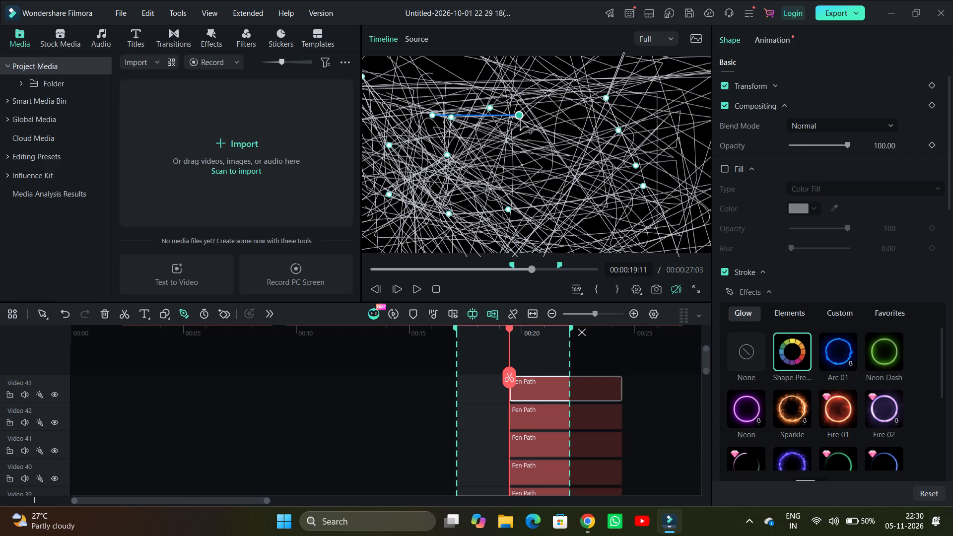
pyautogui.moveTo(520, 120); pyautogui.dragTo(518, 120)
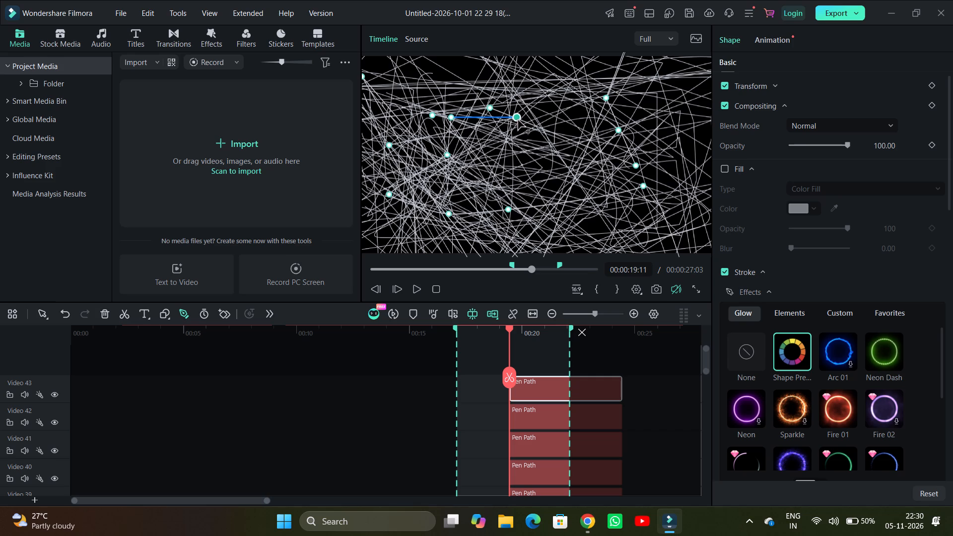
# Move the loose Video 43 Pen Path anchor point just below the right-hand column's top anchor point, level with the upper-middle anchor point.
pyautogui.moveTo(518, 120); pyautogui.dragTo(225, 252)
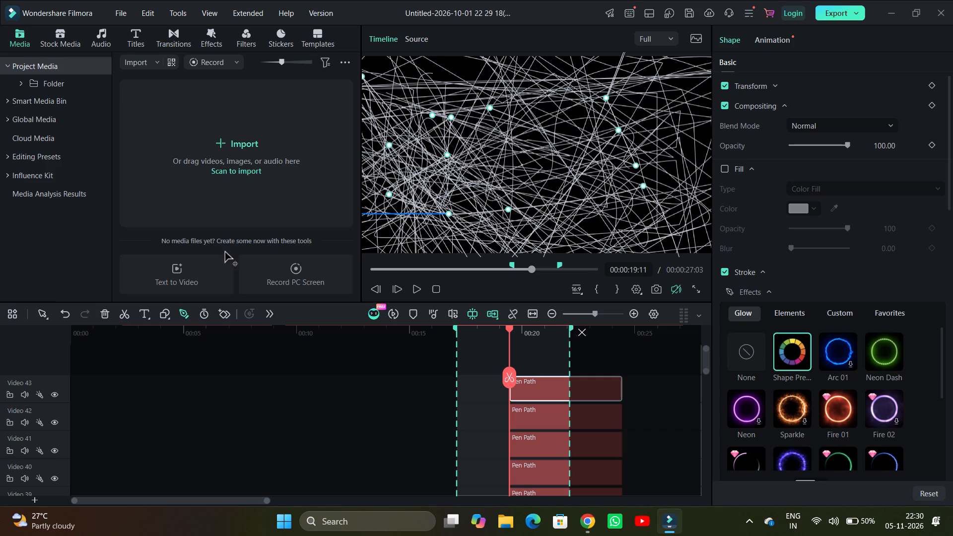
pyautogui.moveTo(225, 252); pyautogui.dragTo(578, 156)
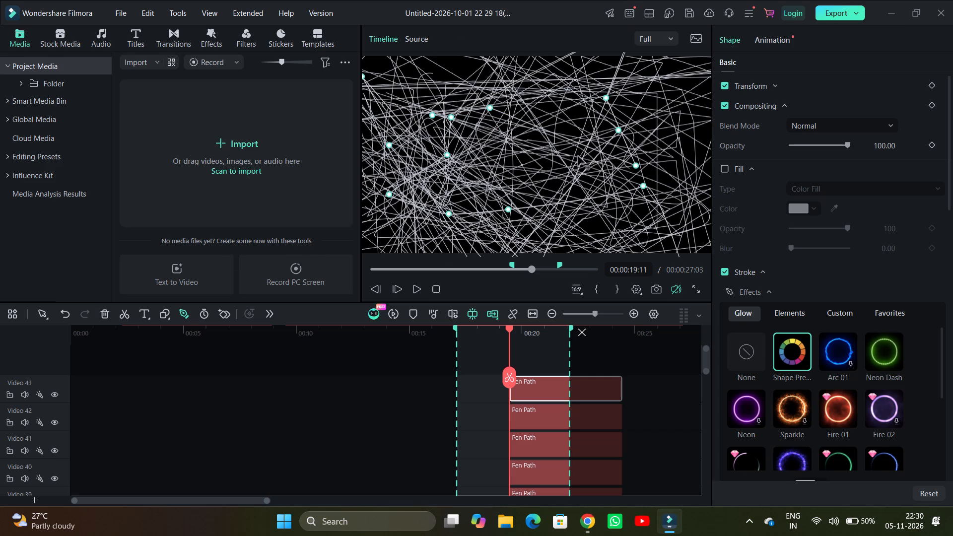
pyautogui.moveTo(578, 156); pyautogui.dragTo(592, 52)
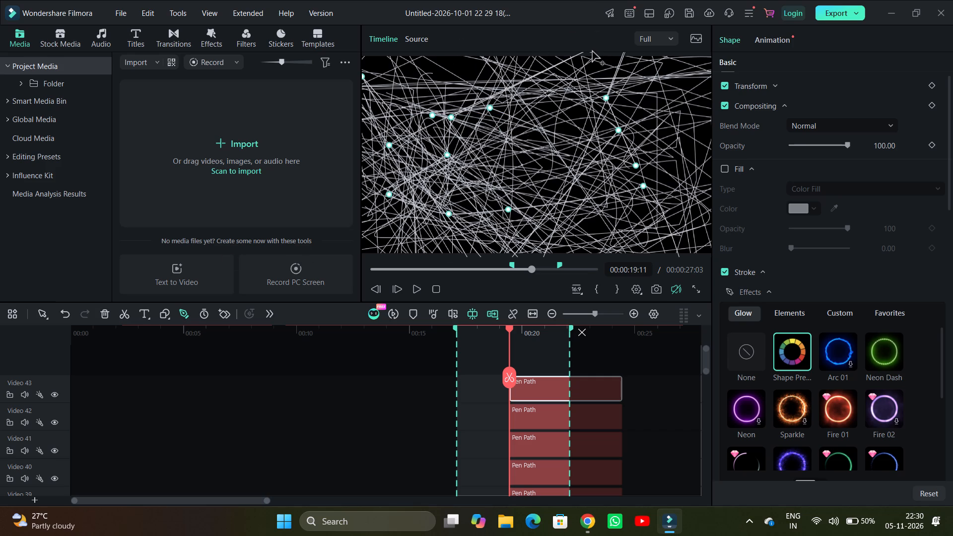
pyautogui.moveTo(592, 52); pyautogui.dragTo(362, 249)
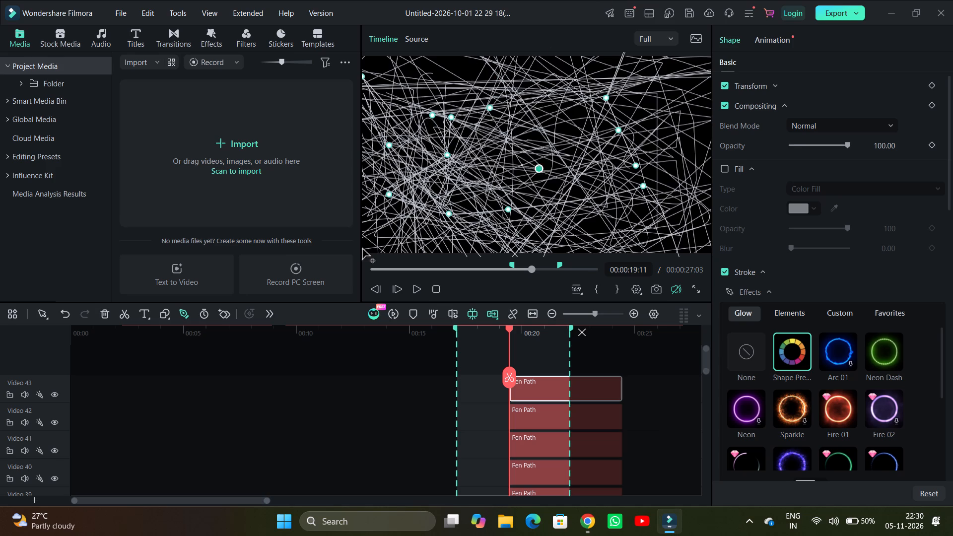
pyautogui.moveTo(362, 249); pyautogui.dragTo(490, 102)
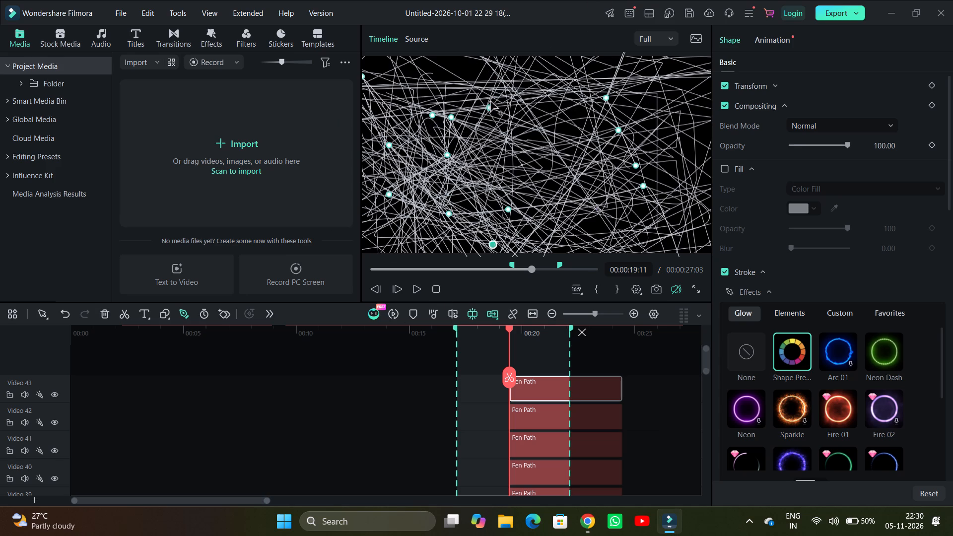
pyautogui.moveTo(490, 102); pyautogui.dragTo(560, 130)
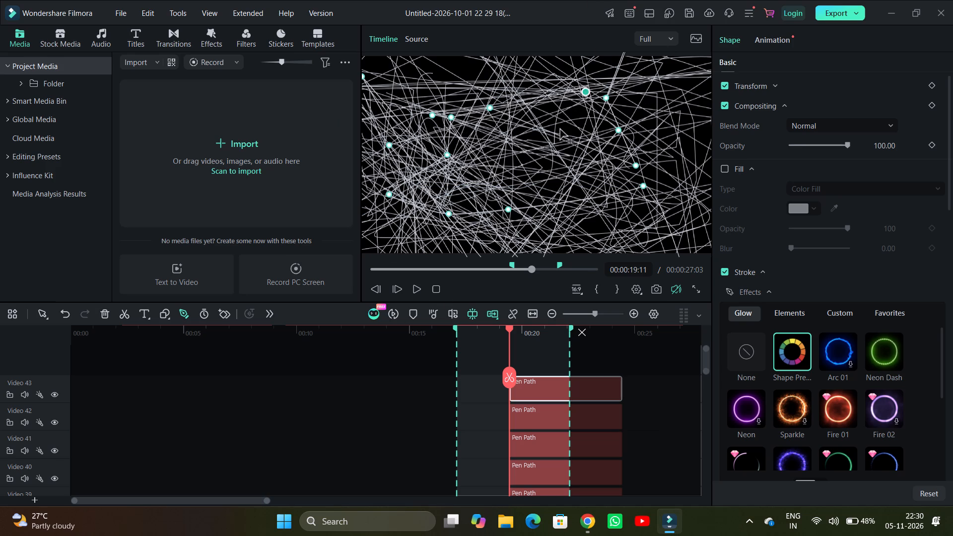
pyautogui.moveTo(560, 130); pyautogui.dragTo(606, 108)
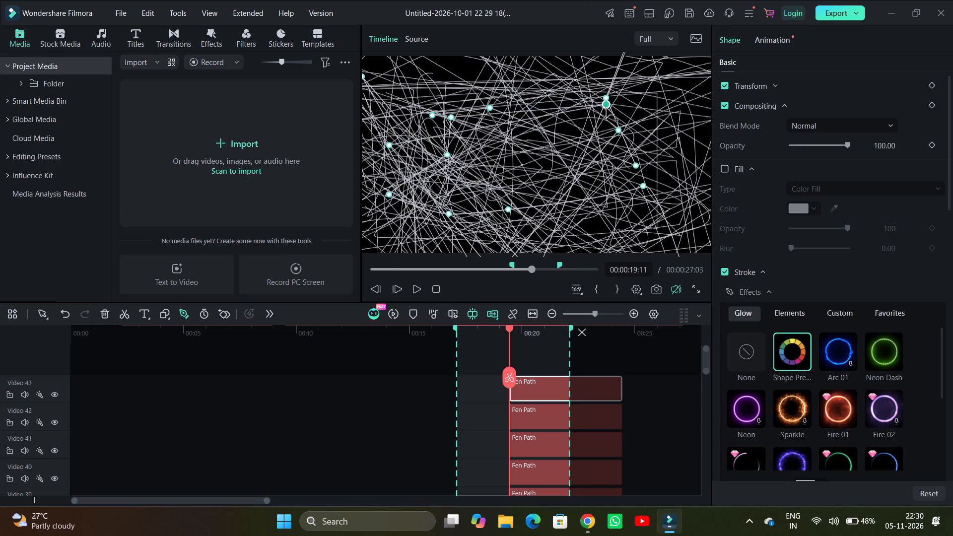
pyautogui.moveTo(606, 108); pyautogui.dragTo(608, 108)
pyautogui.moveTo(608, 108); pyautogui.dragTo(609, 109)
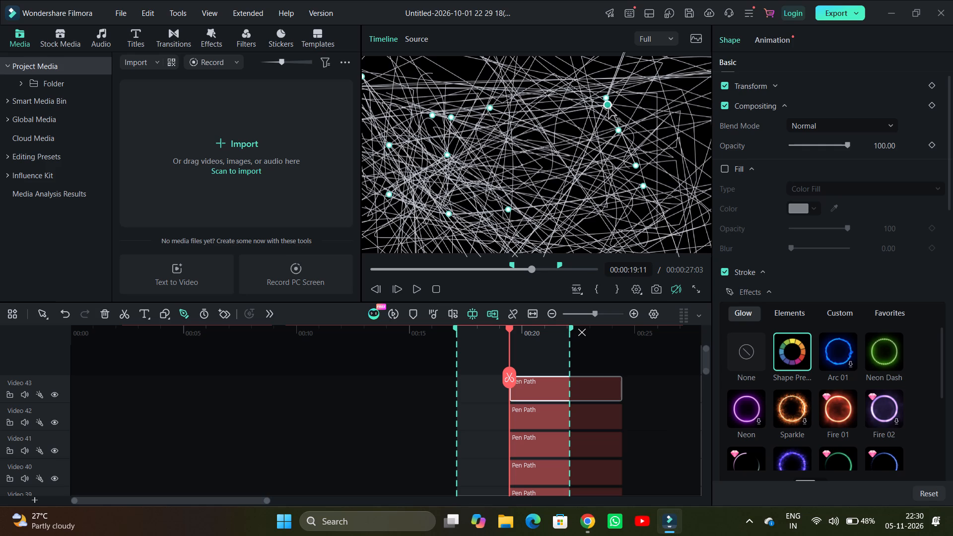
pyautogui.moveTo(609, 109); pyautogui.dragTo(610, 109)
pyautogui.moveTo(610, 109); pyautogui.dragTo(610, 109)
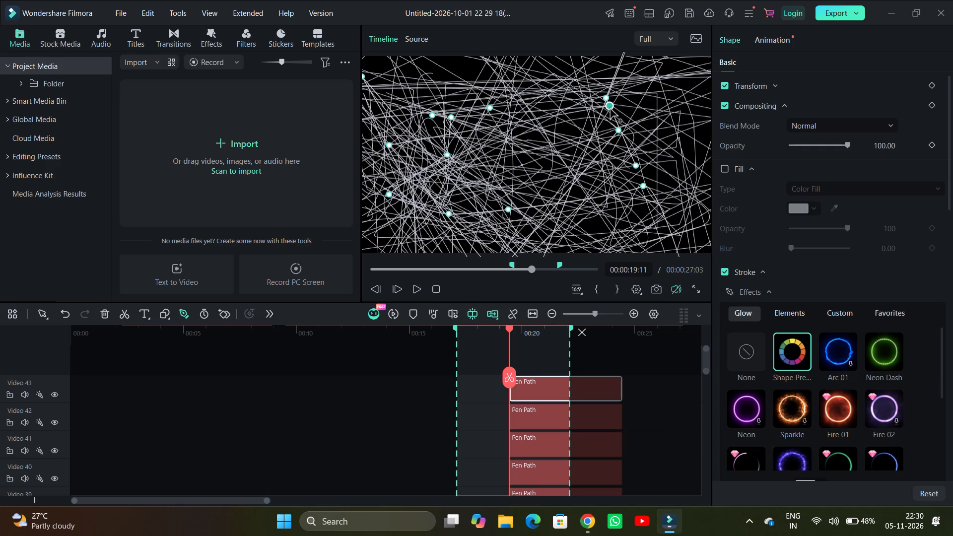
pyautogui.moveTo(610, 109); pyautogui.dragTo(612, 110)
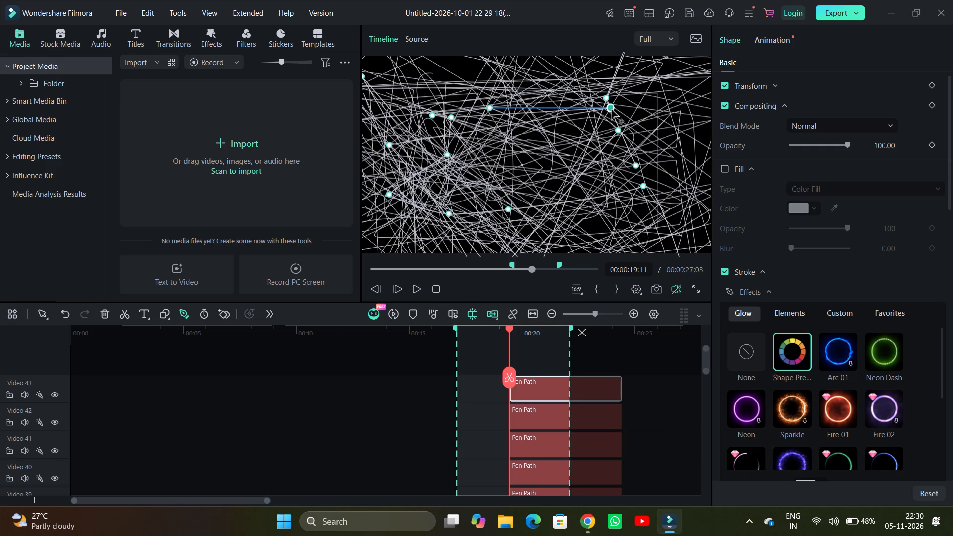
# Move the loose Video 43 Pen Path anchor point right of and slightly below the right-hand column's top anchor point, above the column's third point.
pyautogui.moveTo(612, 110); pyautogui.dragTo(541, 134)
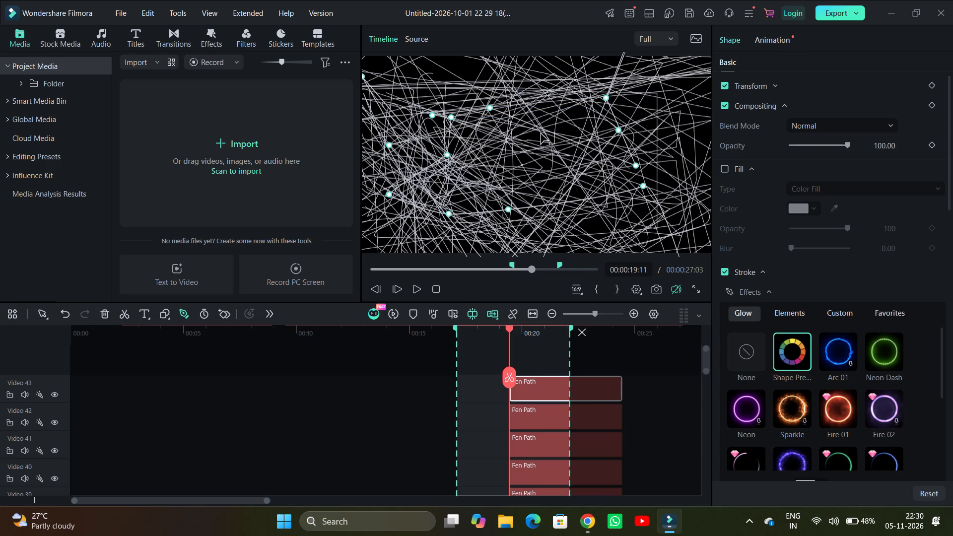
pyautogui.moveTo(541, 134); pyautogui.dragTo(472, 153)
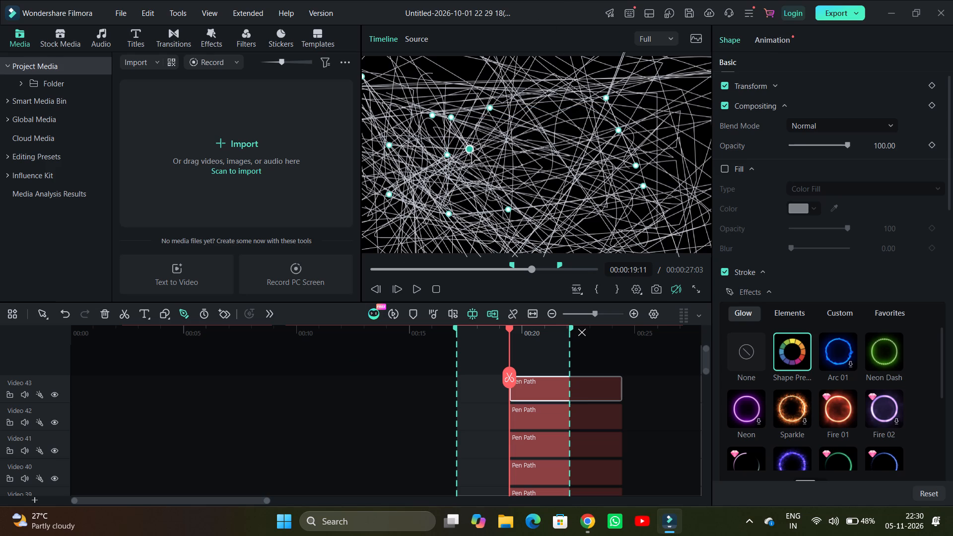
pyautogui.moveTo(472, 153); pyautogui.dragTo(476, 155)
pyautogui.moveTo(476, 155); pyautogui.dragTo(388, 219)
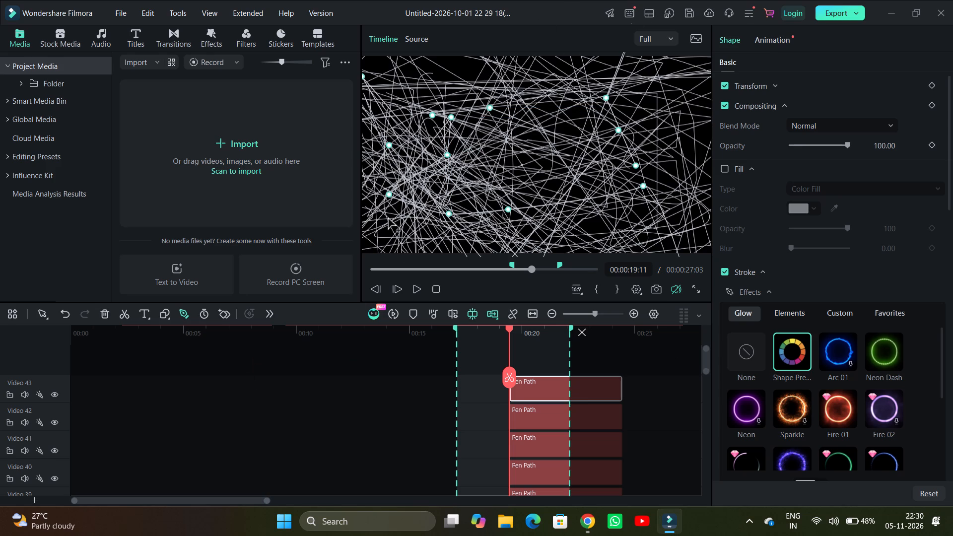
pyautogui.moveTo(388, 219); pyautogui.dragTo(605, 59)
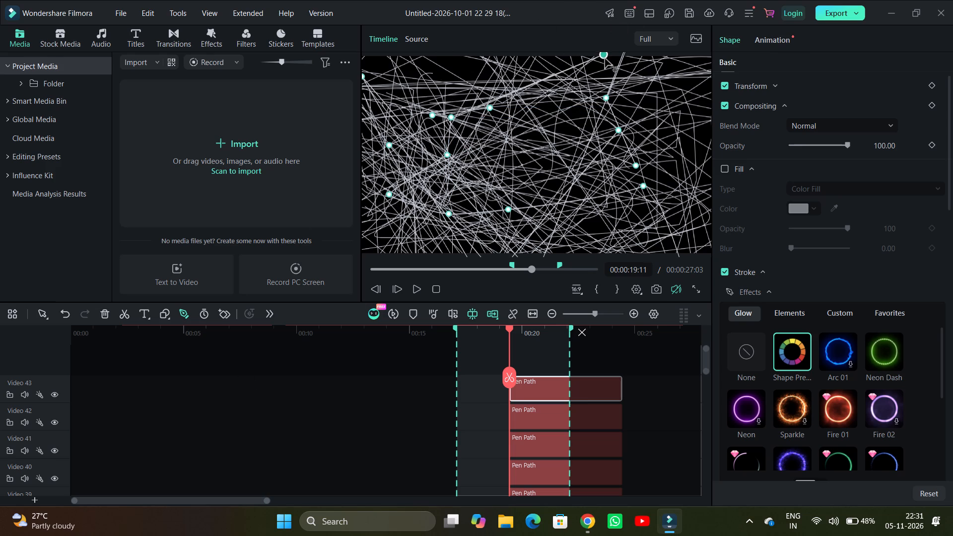
pyautogui.moveTo(605, 59); pyautogui.dragTo(453, 129)
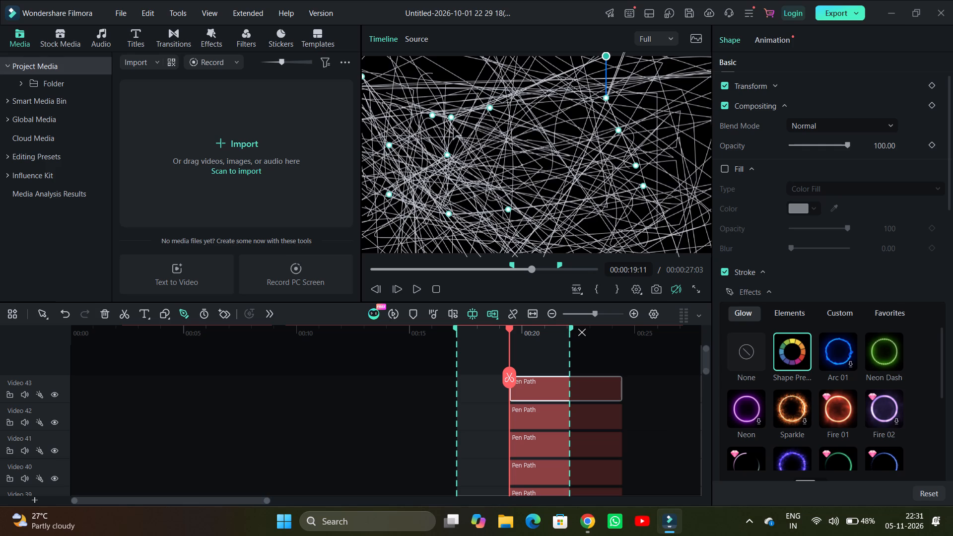
pyautogui.moveTo(453, 129); pyautogui.dragTo(516, 248)
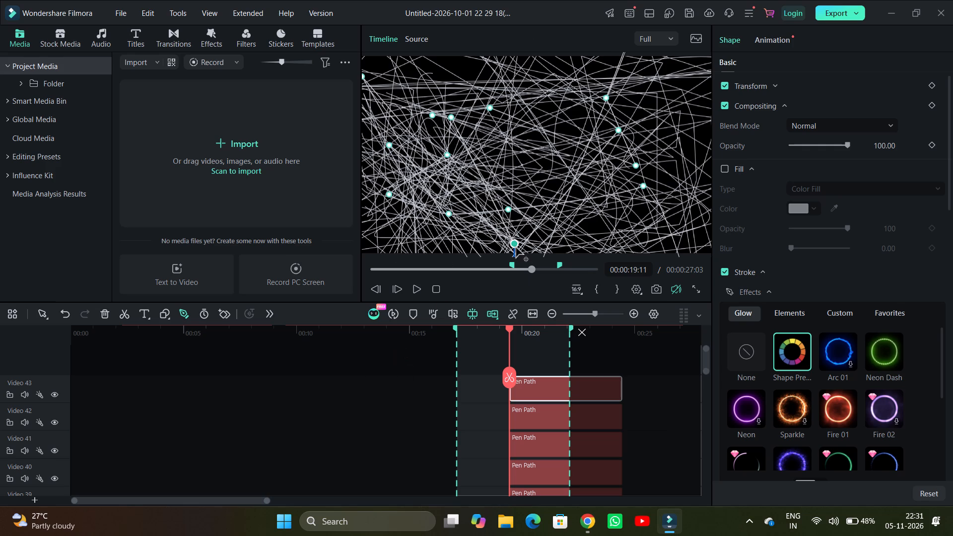
pyautogui.moveTo(516, 248); pyautogui.dragTo(666, 67)
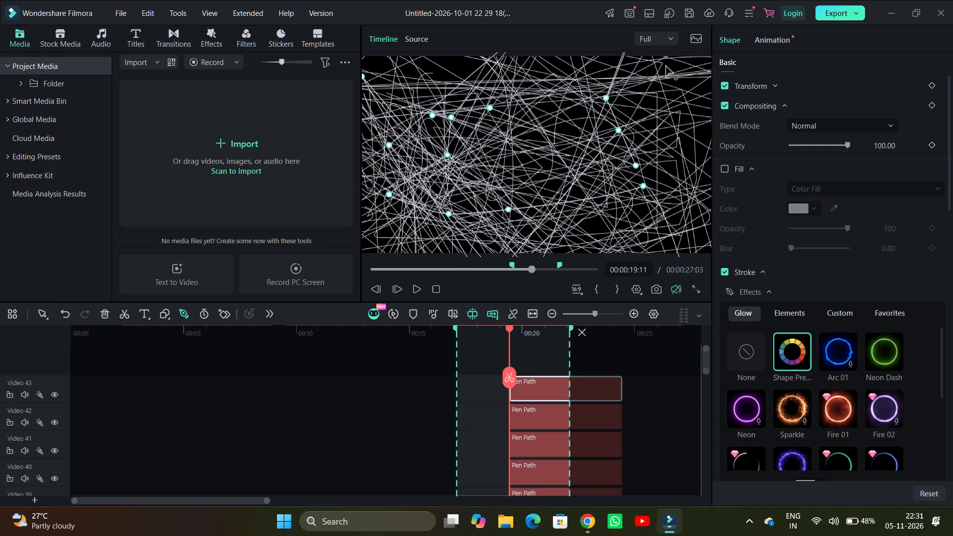
pyautogui.moveTo(666, 67); pyautogui.dragTo(639, 107)
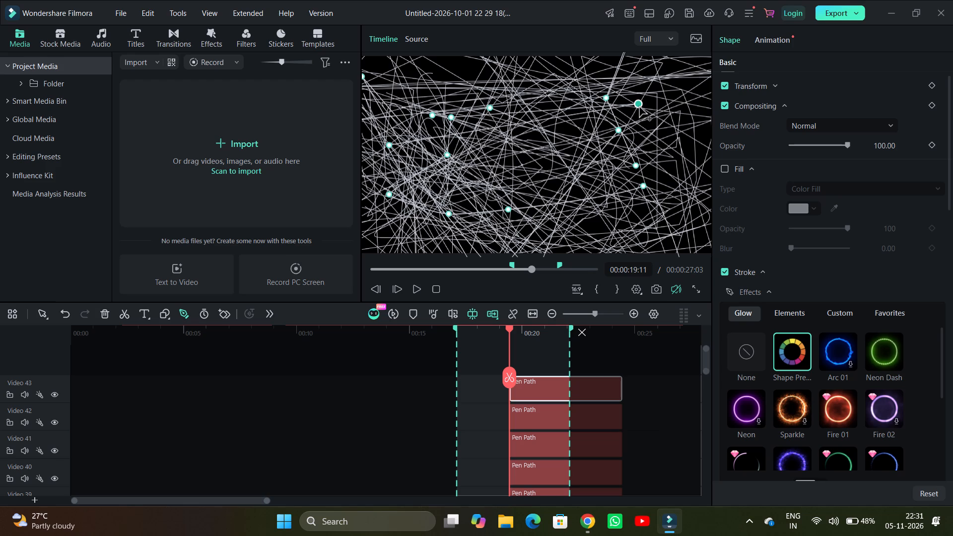
pyautogui.moveTo(639, 107); pyautogui.dragTo(640, 107)
# Move the loose Video 43 Pen Path anchor point from beside the right-hand column to beyond the frame's upper edge.
pyautogui.moveTo(640, 107); pyautogui.dragTo(640, 107)
pyautogui.moveTo(640, 107); pyautogui.dragTo(641, 108)
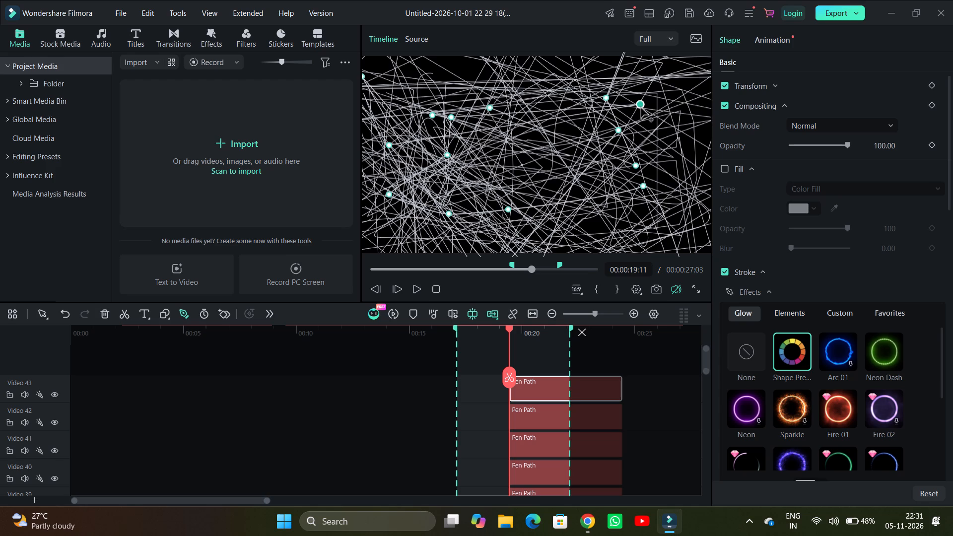
pyautogui.moveTo(641, 108); pyautogui.dragTo(641, 109)
pyautogui.moveTo(641, 109); pyautogui.dragTo(642, 110)
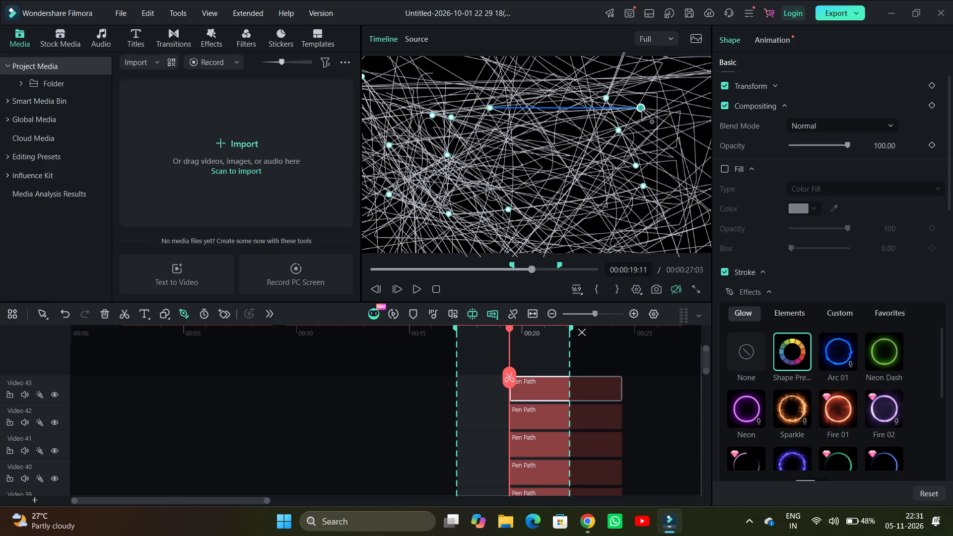
pyautogui.moveTo(642, 110); pyautogui.dragTo(644, 114)
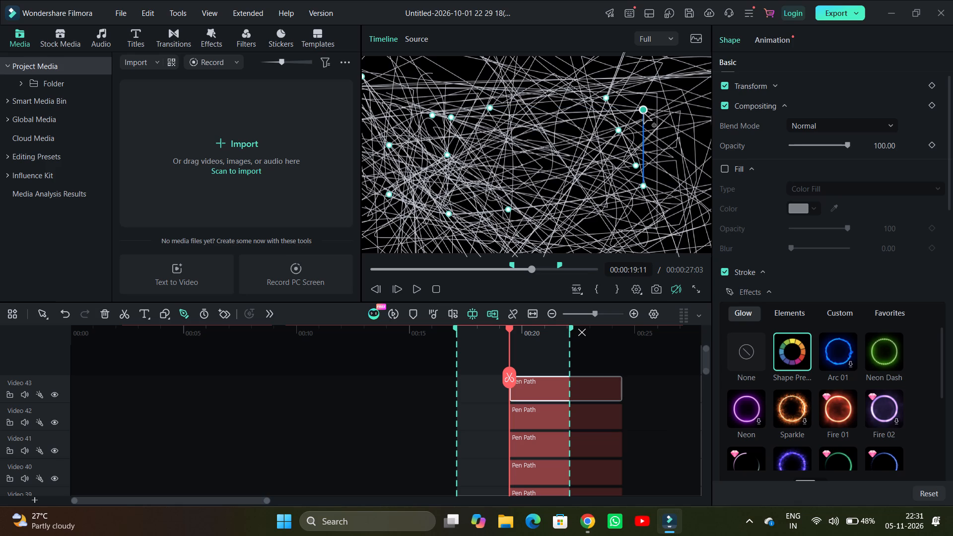
pyautogui.moveTo(644, 114); pyautogui.dragTo(469, 133)
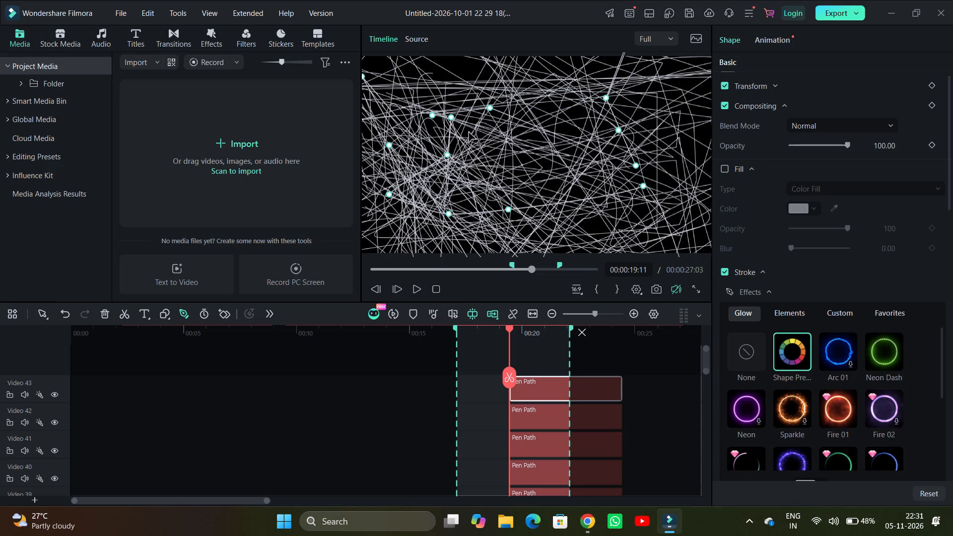
pyautogui.moveTo(469, 133); pyautogui.dragTo(800, 0)
pyautogui.hscroll(2, 708, 143)
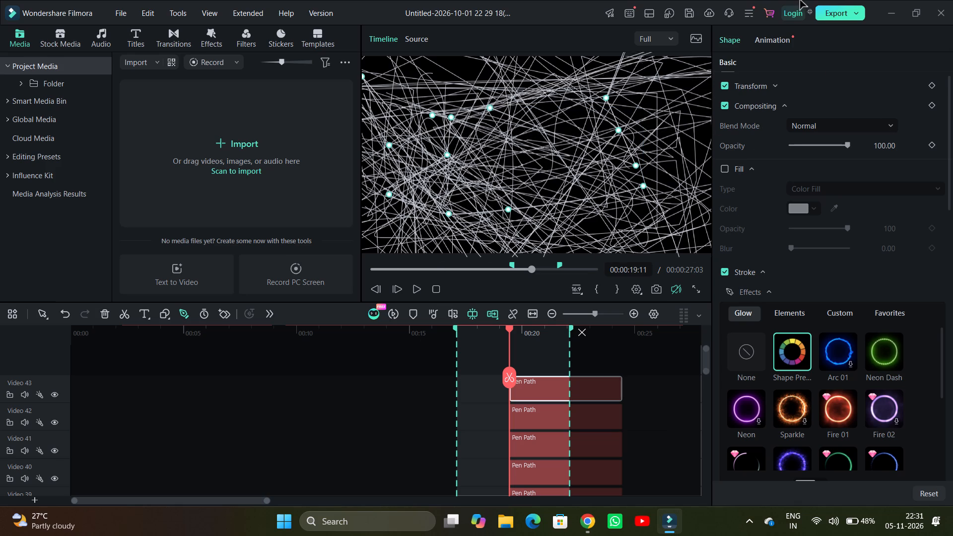
pyautogui.moveTo(800, 0); pyautogui.dragTo(652, 0)
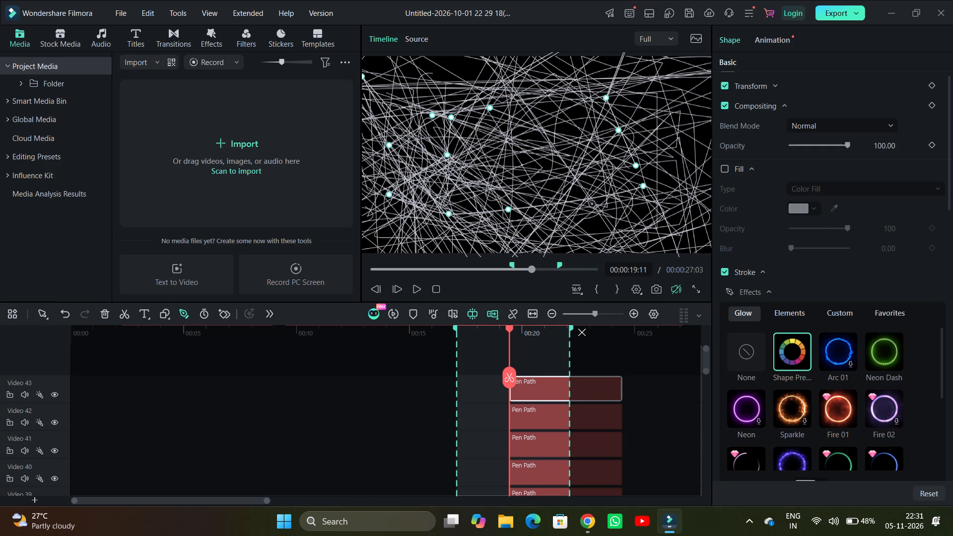
# Move the second anchor point of the Video 43 Pen Path's right-hand column out past the frame's lower edge, toward its right corner.
pyautogui.moveTo(618, 130); pyautogui.dragTo(661, 114)
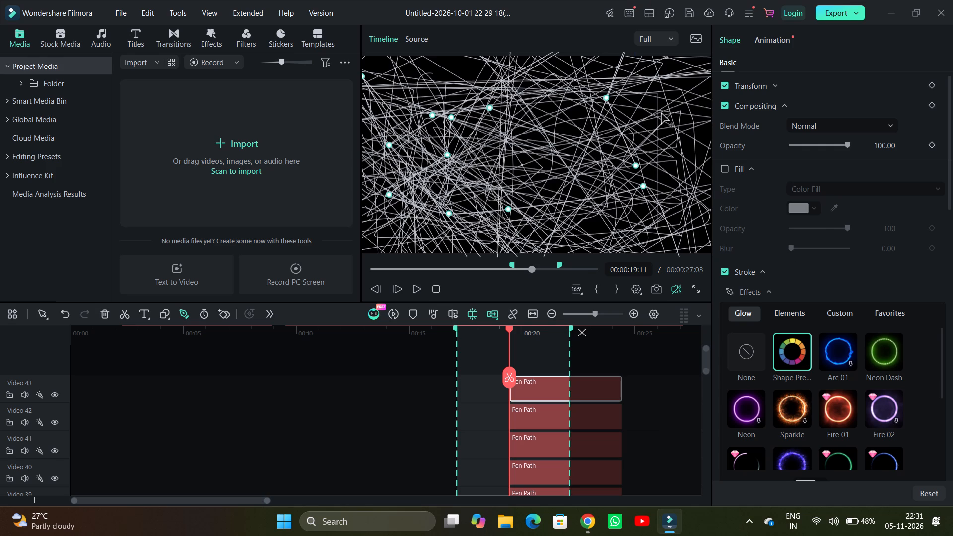
pyautogui.moveTo(661, 114); pyautogui.dragTo(589, 158)
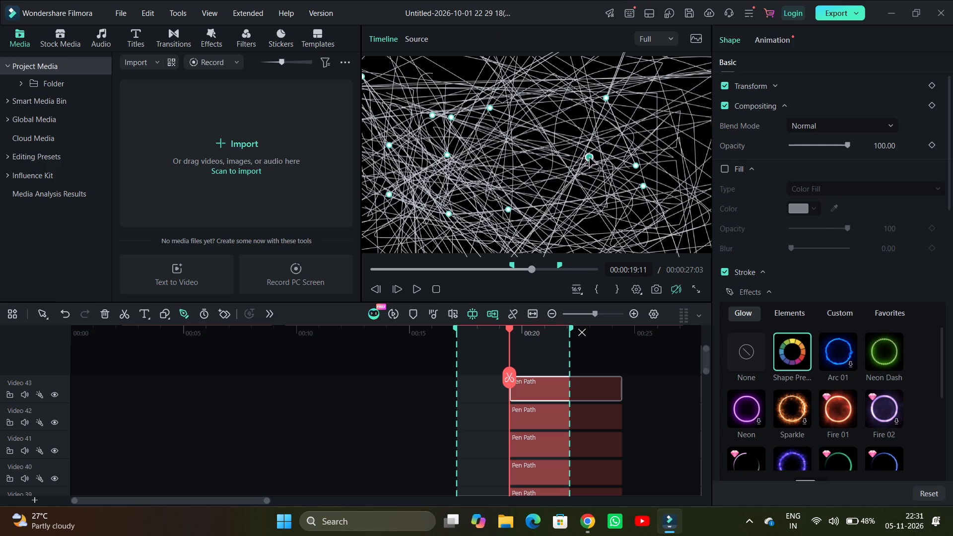
pyautogui.moveTo(589, 158); pyautogui.dragTo(564, 170)
pyautogui.moveTo(564, 170); pyautogui.dragTo(583, 153)
pyautogui.moveTo(583, 153); pyautogui.dragTo(556, 165)
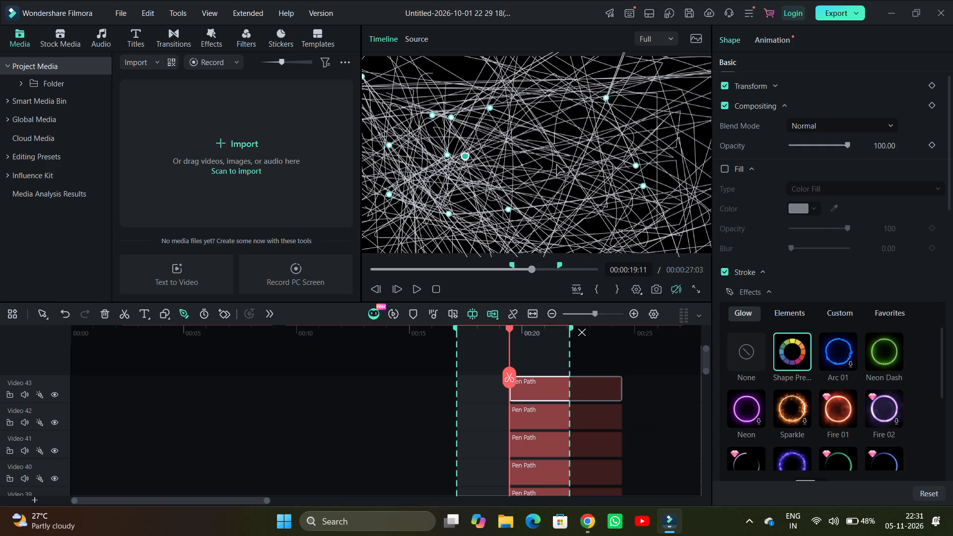
pyautogui.moveTo(556, 165); pyautogui.dragTo(695, 93)
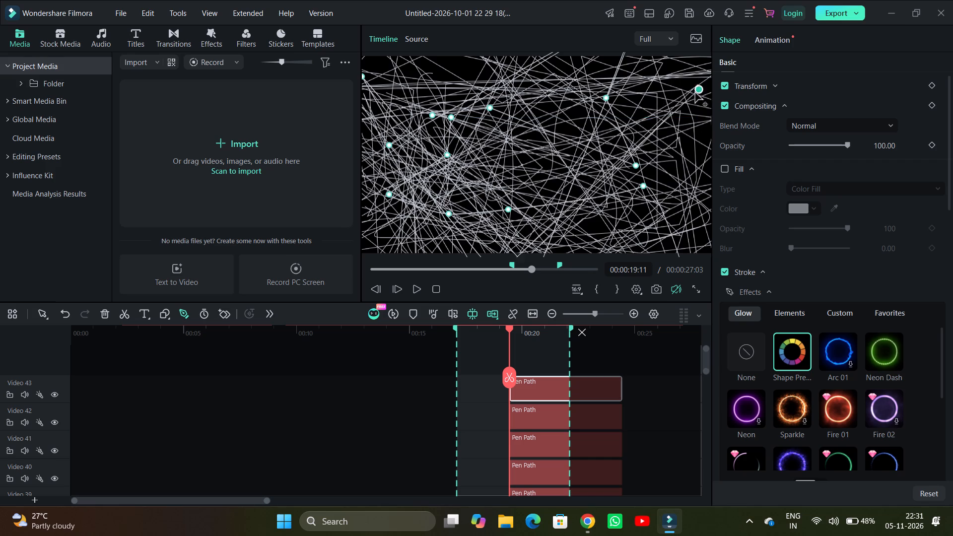
pyautogui.moveTo(695, 93); pyautogui.dragTo(716, 128)
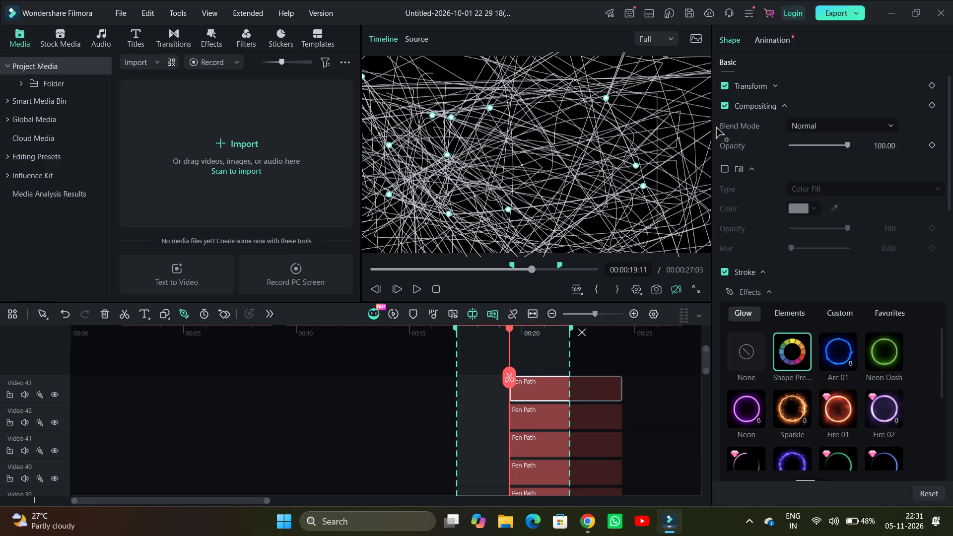
pyautogui.moveTo(716, 128); pyautogui.dragTo(655, 132)
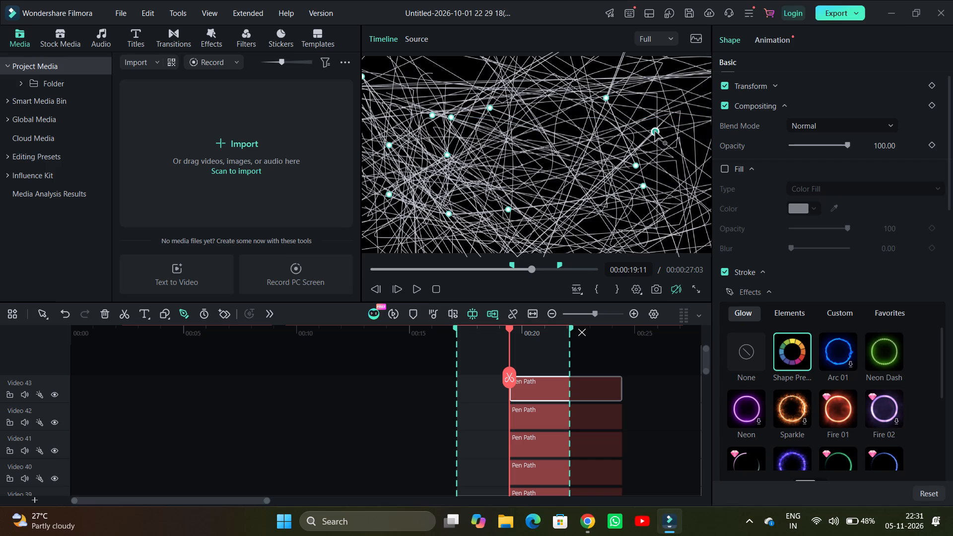
pyautogui.moveTo(655, 132); pyautogui.dragTo(634, 46)
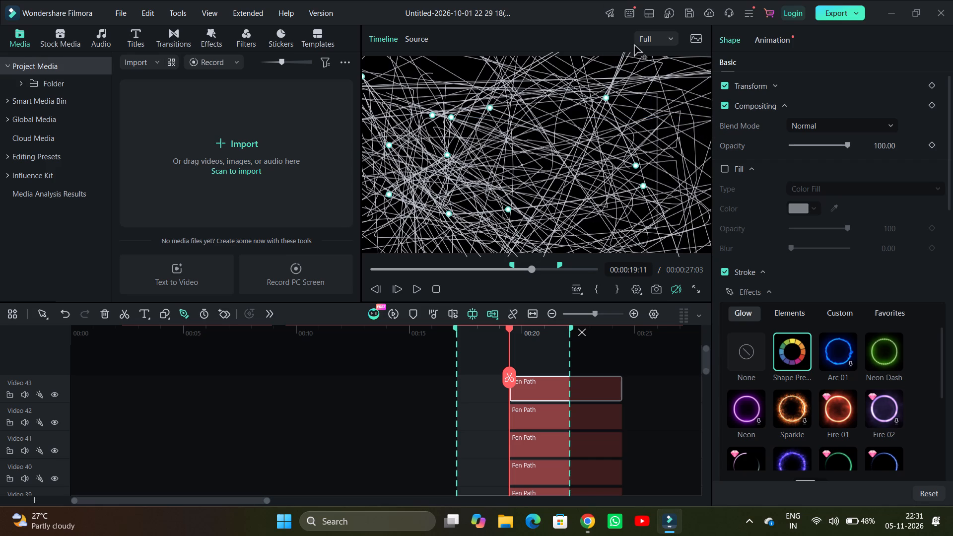
pyautogui.moveTo(634, 46); pyautogui.dragTo(649, 36)
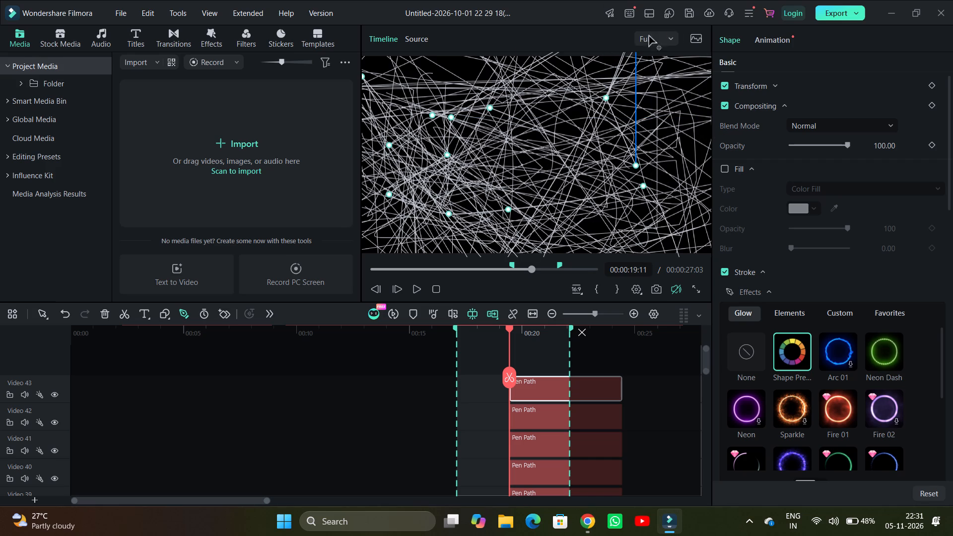
pyautogui.moveTo(649, 36); pyautogui.dragTo(602, 386)
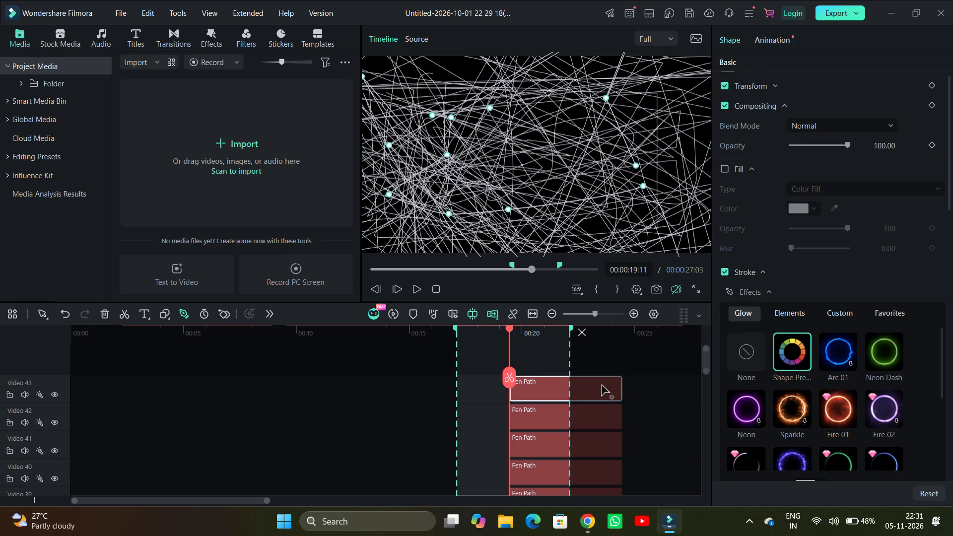
pyautogui.moveTo(602, 386); pyautogui.dragTo(692, 332)
# Pull a curved anchor point from between the right-hand column's top and third points to just above the left-hand cluster's top points.
pyautogui.moveTo(628, 146); pyautogui.dragTo(516, 233)
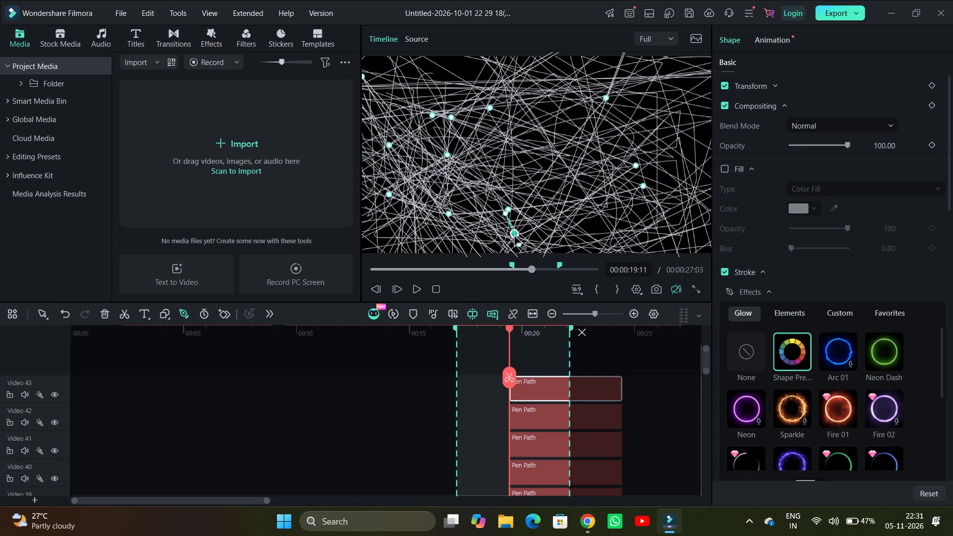
pyautogui.moveTo(514, 235); pyautogui.dragTo(412, 280)
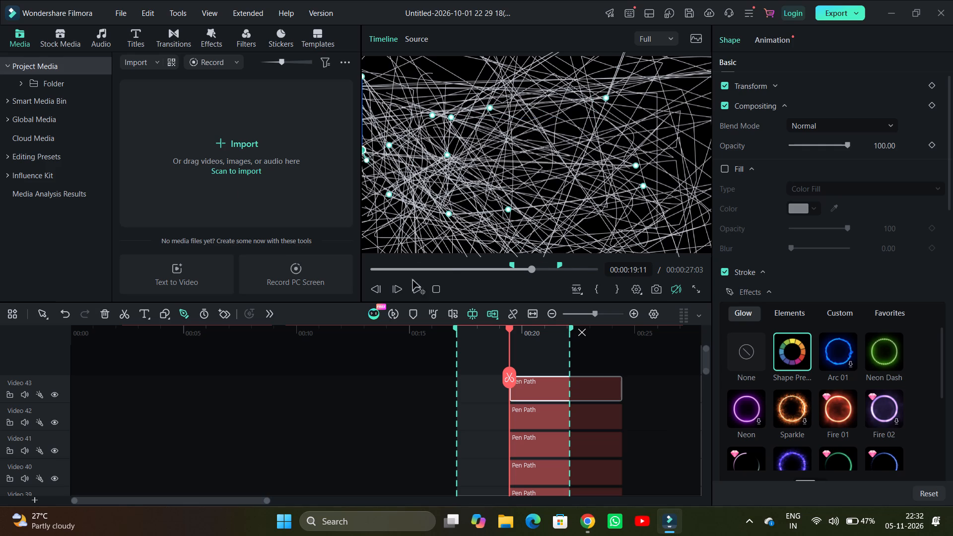
pyautogui.moveTo(412, 280); pyautogui.dragTo(494, 135)
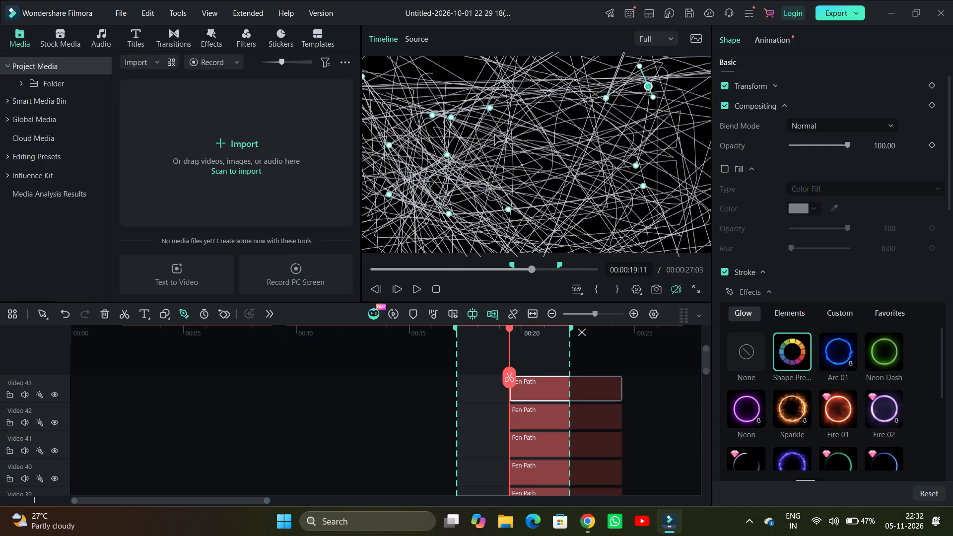
pyautogui.moveTo(494, 135); pyautogui.dragTo(318, 39)
pyautogui.hscroll(-1, 343, 103)
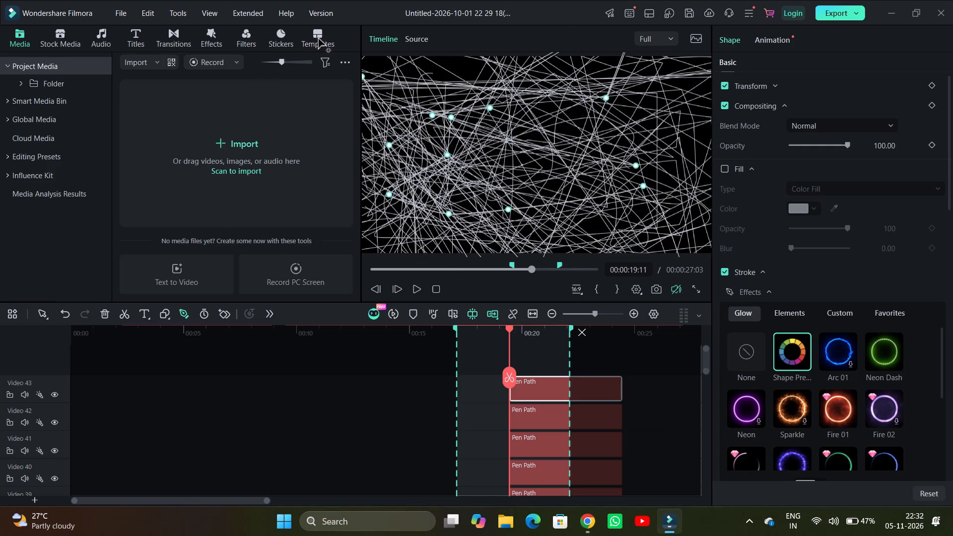
pyautogui.hscroll(-1, 318, 39)
pyautogui.moveTo(318, 39); pyautogui.dragTo(448, 111)
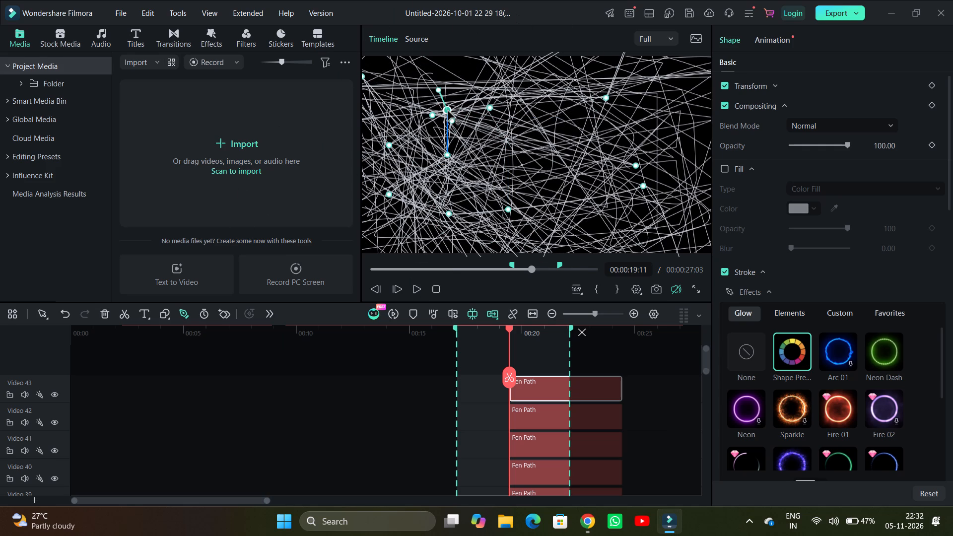
pyautogui.moveTo(448, 111); pyautogui.dragTo(449, 111)
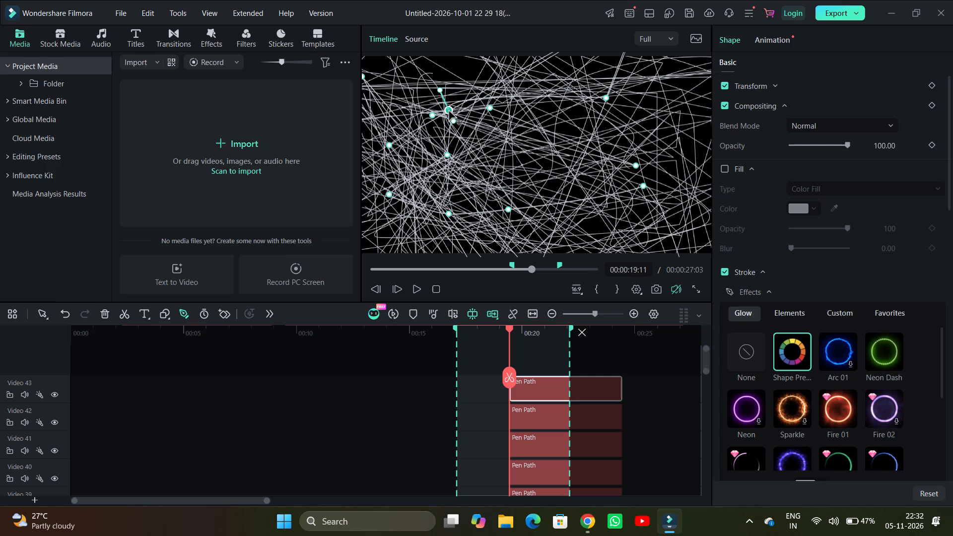